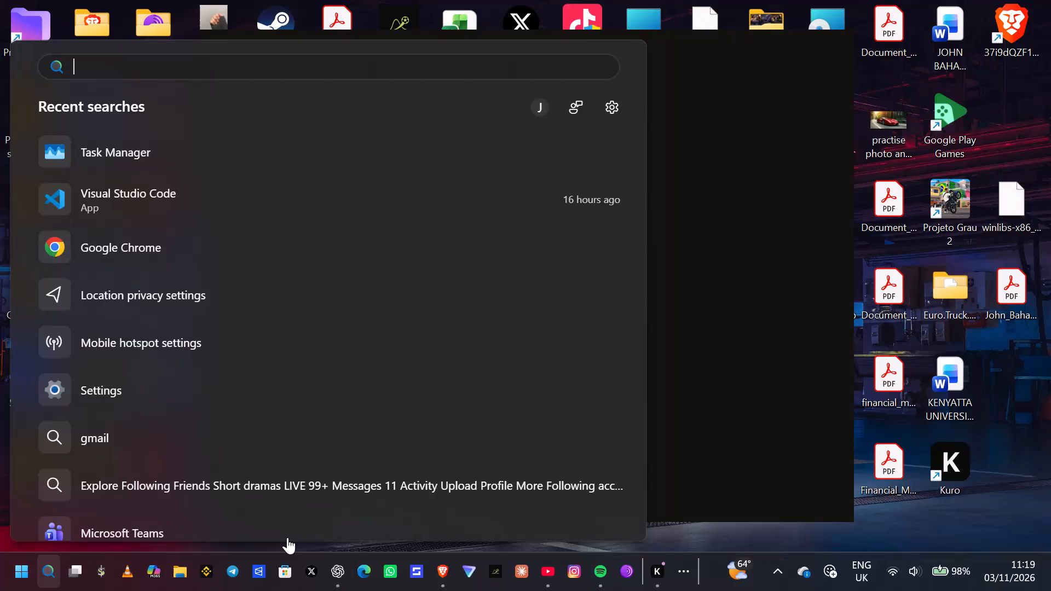
# Launch Excel from the system search.
pyautogui.press('e')
pyautogui.write('XCEL')
pyautogui.press('Return')
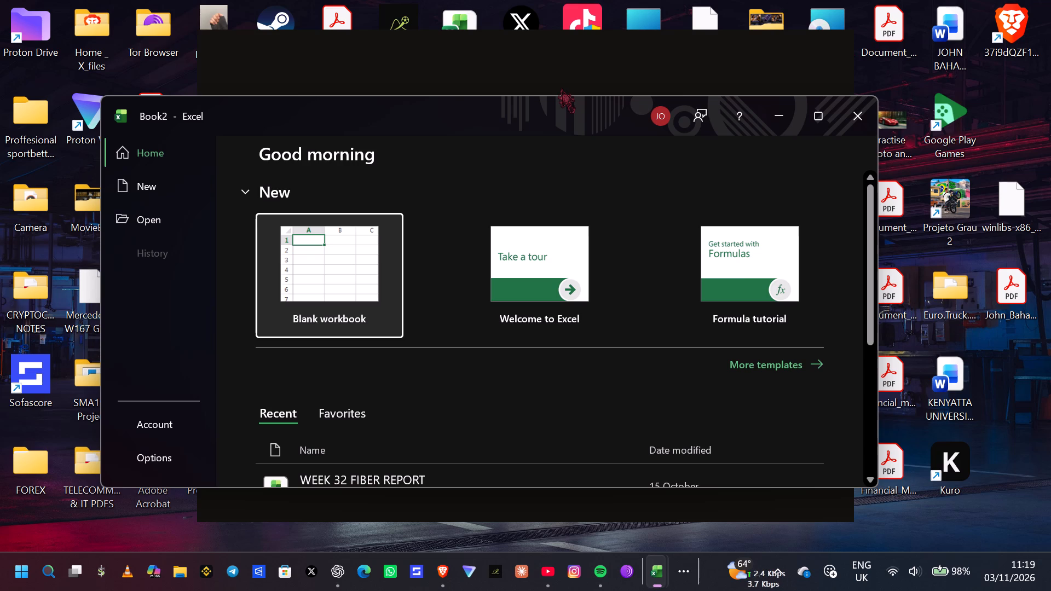
# Create a new blank workbook and maximize its window.
pyautogui.doubleClick(317, 286)
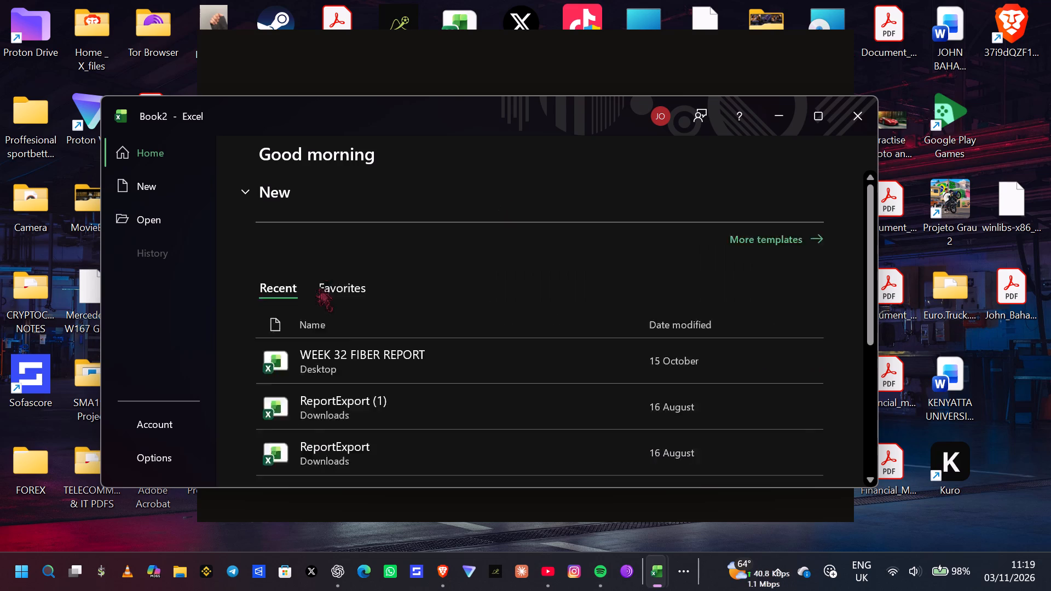
pyautogui.click(316, 294)
pyautogui.scroll(3, 562, 282)
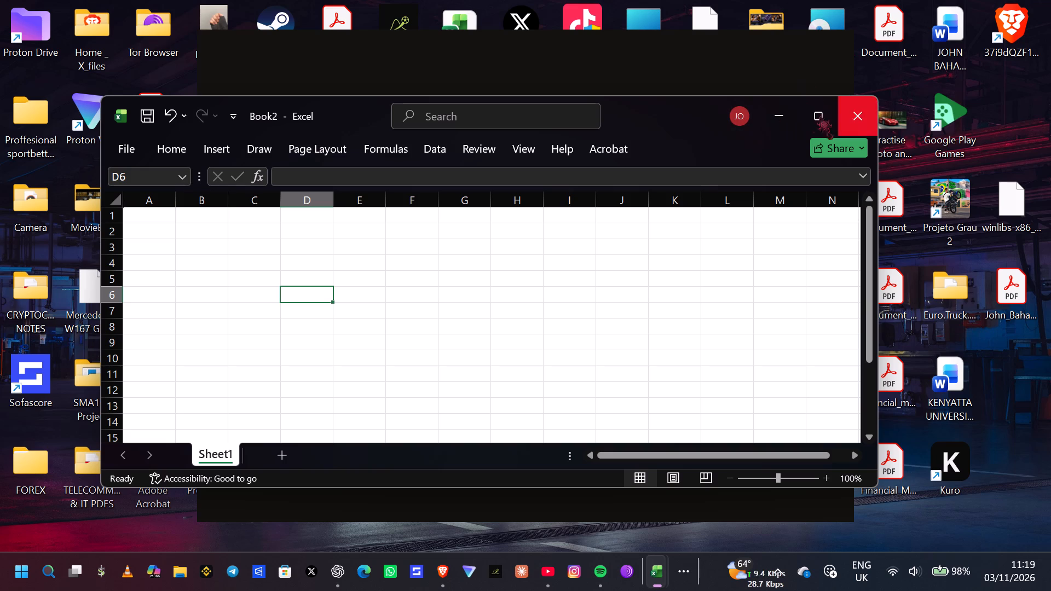
pyautogui.click(814, 119)
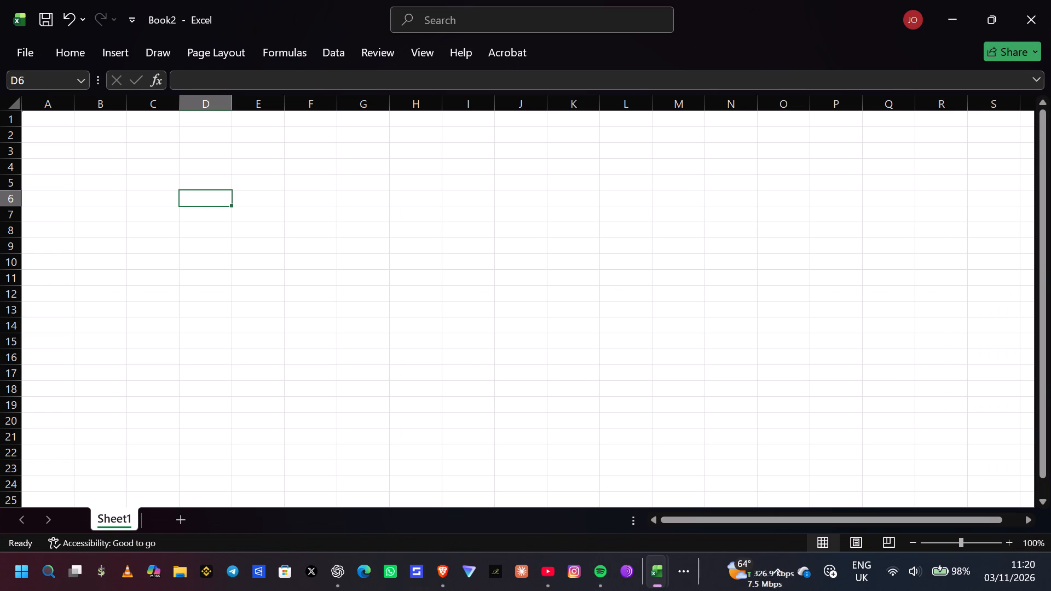
# Widen columns A and B, making A the wider one, and make row 1 slightly taller for the headers.
pyautogui.moveTo(50, 116); pyautogui.dragTo(60, 129)
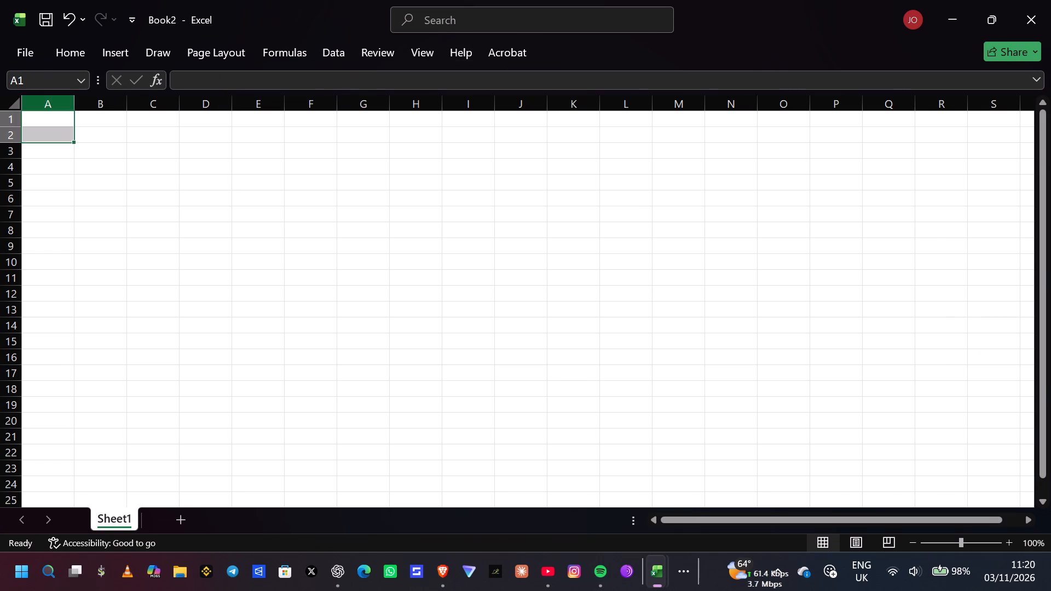
pyautogui.moveTo(71, 100); pyautogui.dragTo(119, 113)
pyautogui.click(144, 101)
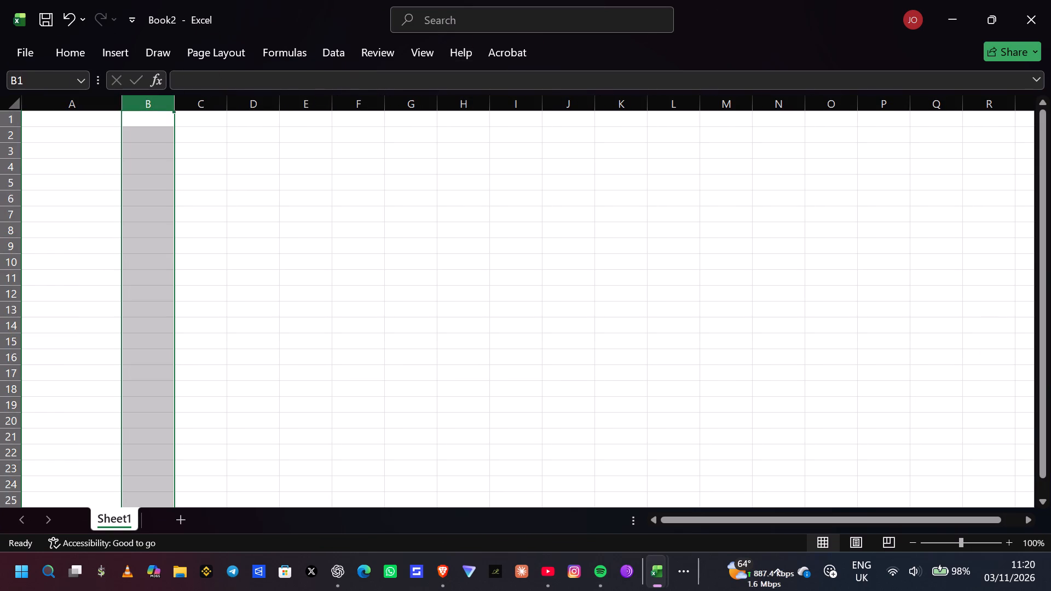
pyautogui.moveTo(171, 105); pyautogui.dragTo(188, 97)
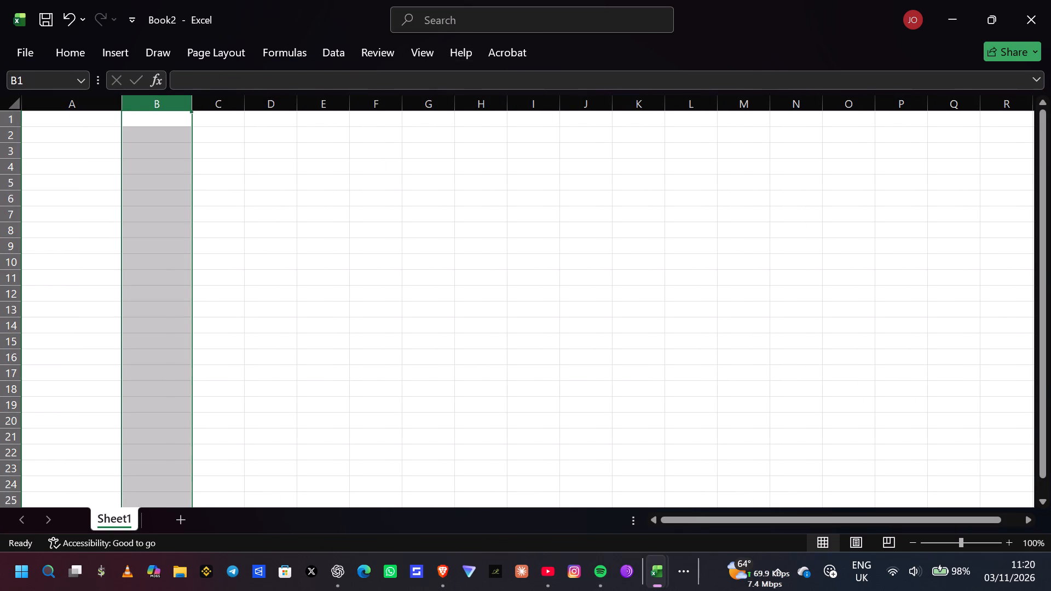
pyautogui.moveTo(10, 125); pyautogui.dragTo(16, 160)
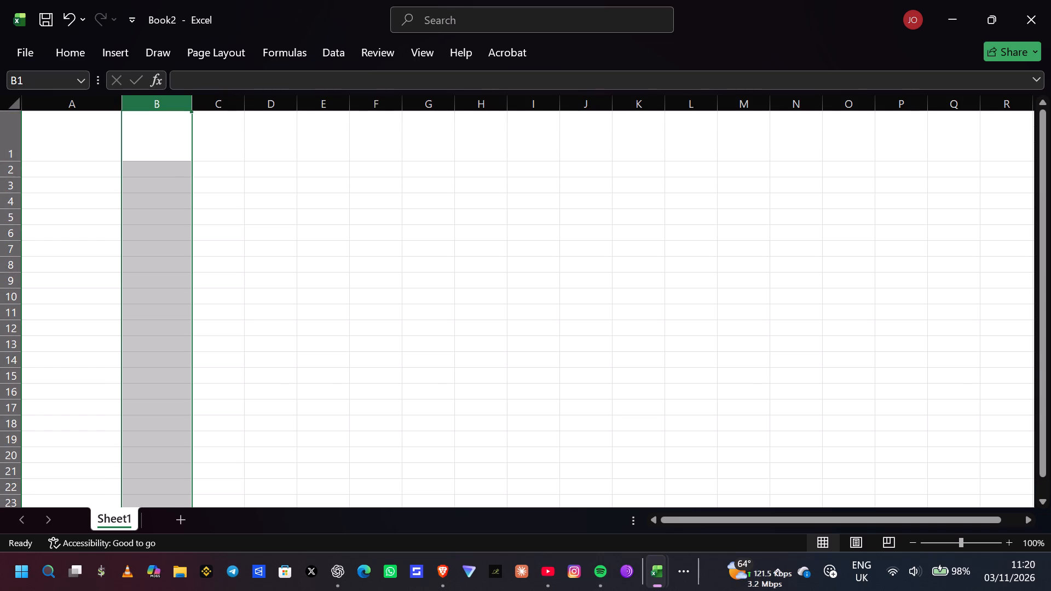
pyautogui.moveTo(18, 159); pyautogui.dragTo(15, 132)
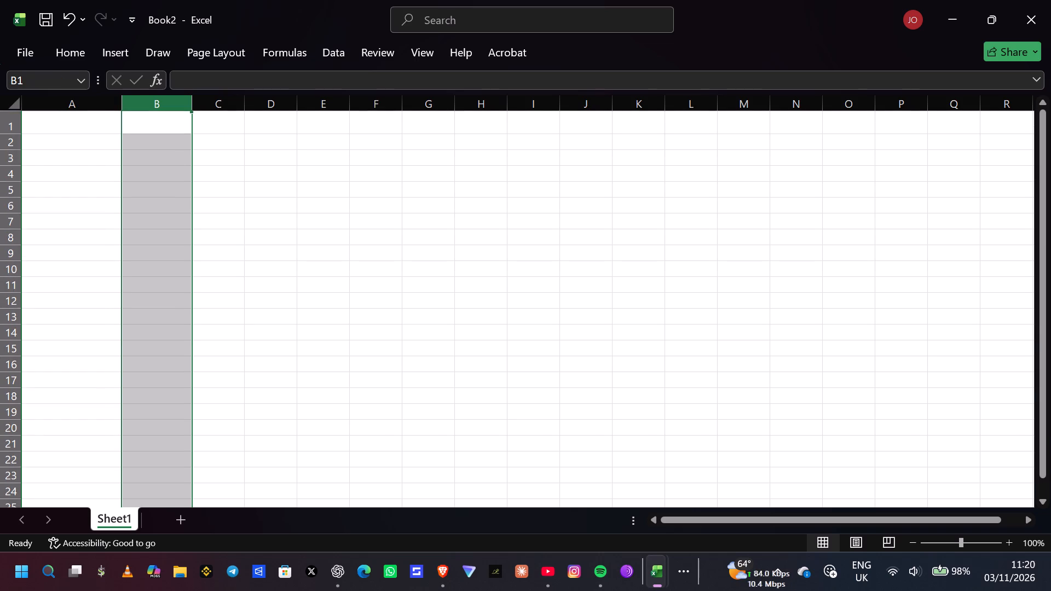
# Enter the header Date in cell A1.
pyautogui.moveTo(47, 125); pyautogui.dragTo(52, 126)
pyautogui.write('Date')
pyautogui.press('space')
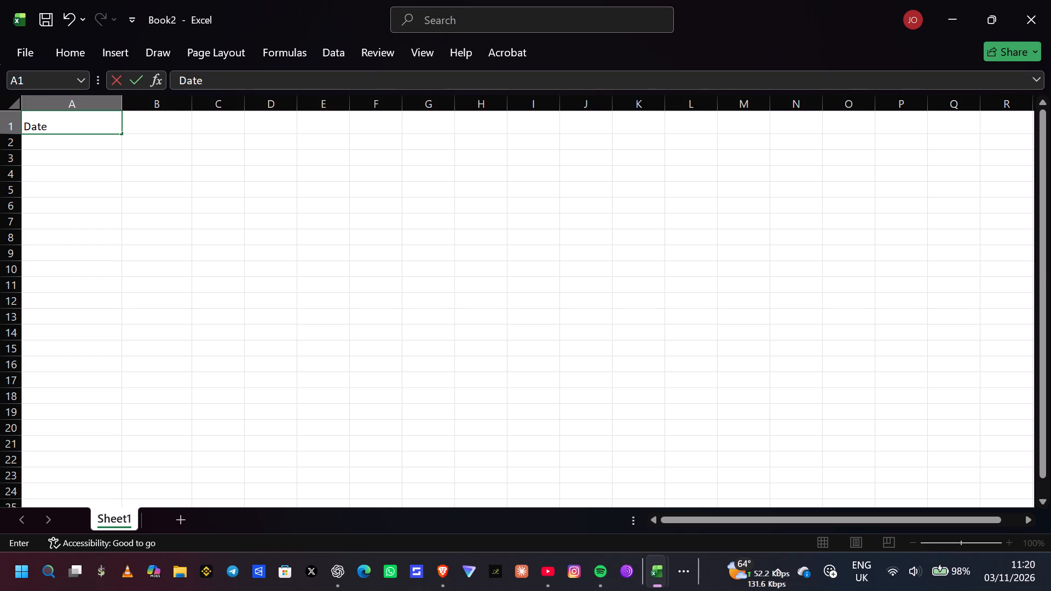
pyautogui.press('Right')
# Enter the header Item in cell B1.
pyautogui.press('i')
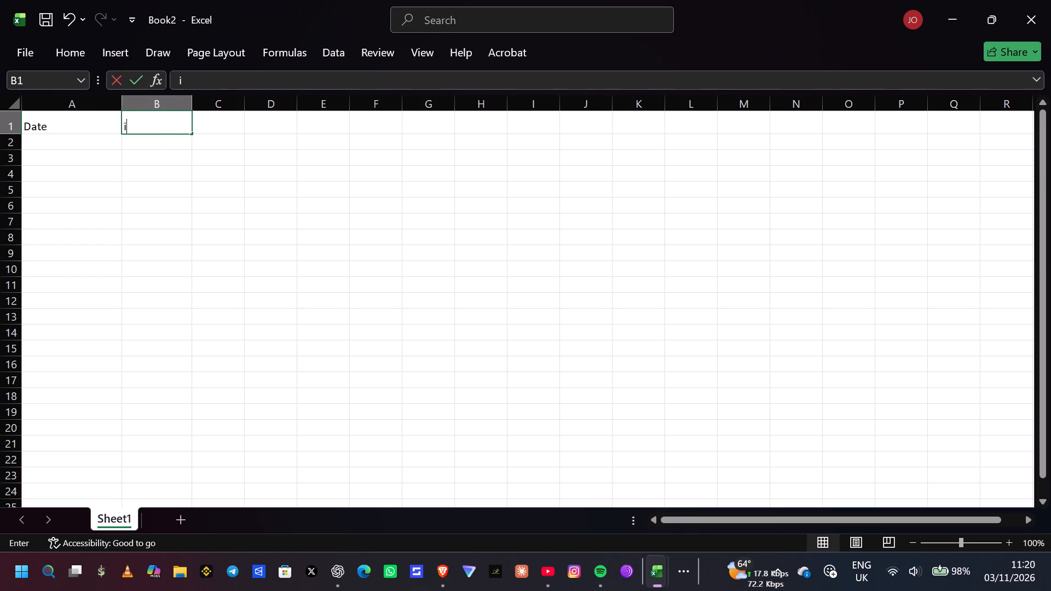
pyautogui.press('BackSpace')
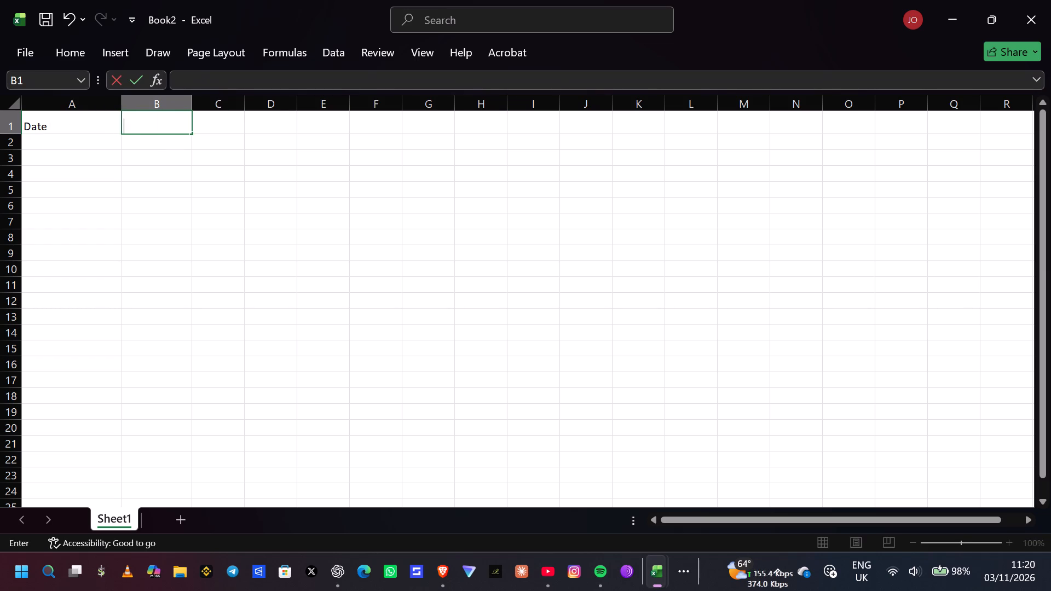
pyautogui.write('Ire')
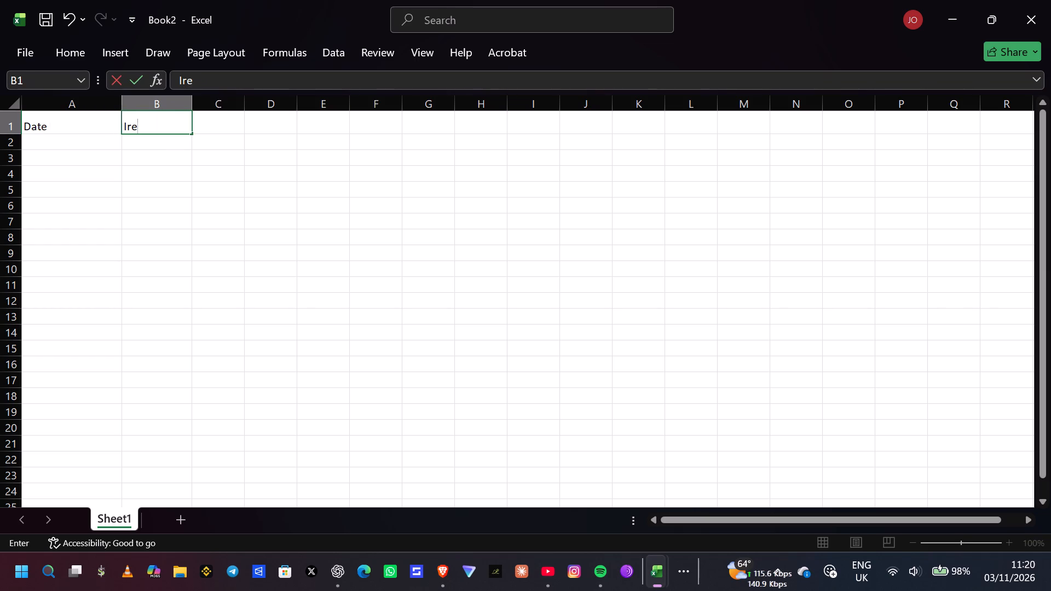
pyautogui.press('BackSpace')
pyautogui.press('BackSpace')
pyautogui.press('BackSpace')
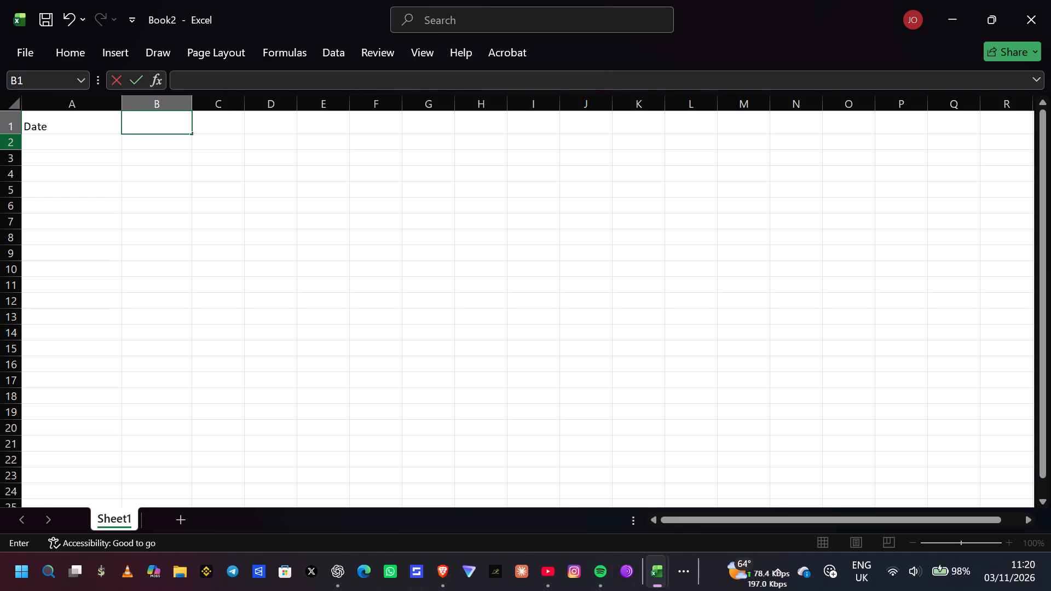
pyautogui.press('BackSpace')
pyautogui.press('BackSpace')
pyautogui.press('BackSpace')
pyautogui.write('Iten')
pyautogui.press('space')
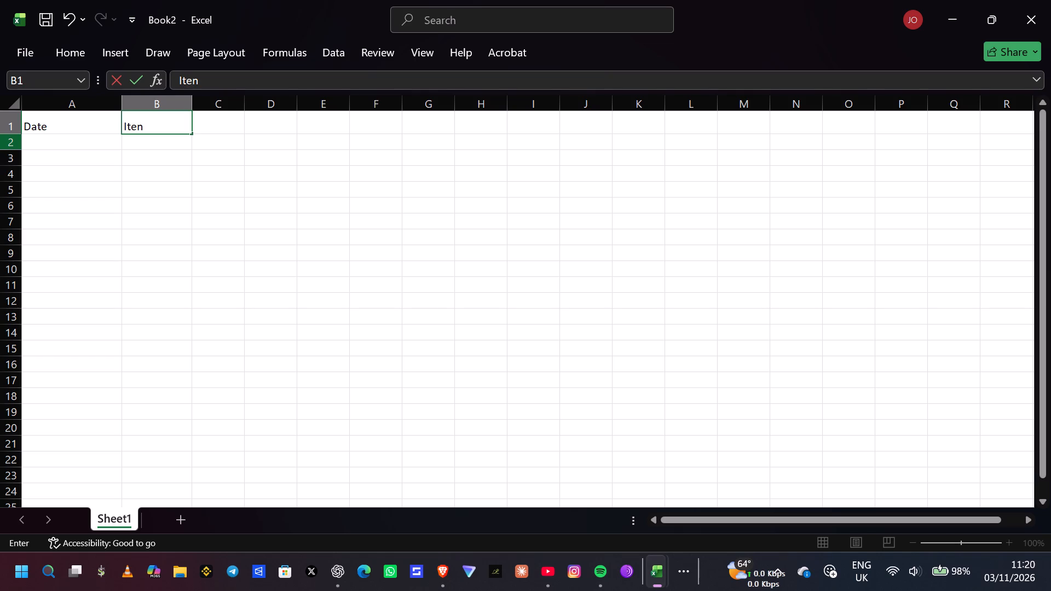
pyautogui.press('BackSpace')
pyautogui.press('BackSpace')
pyautogui.press('m')
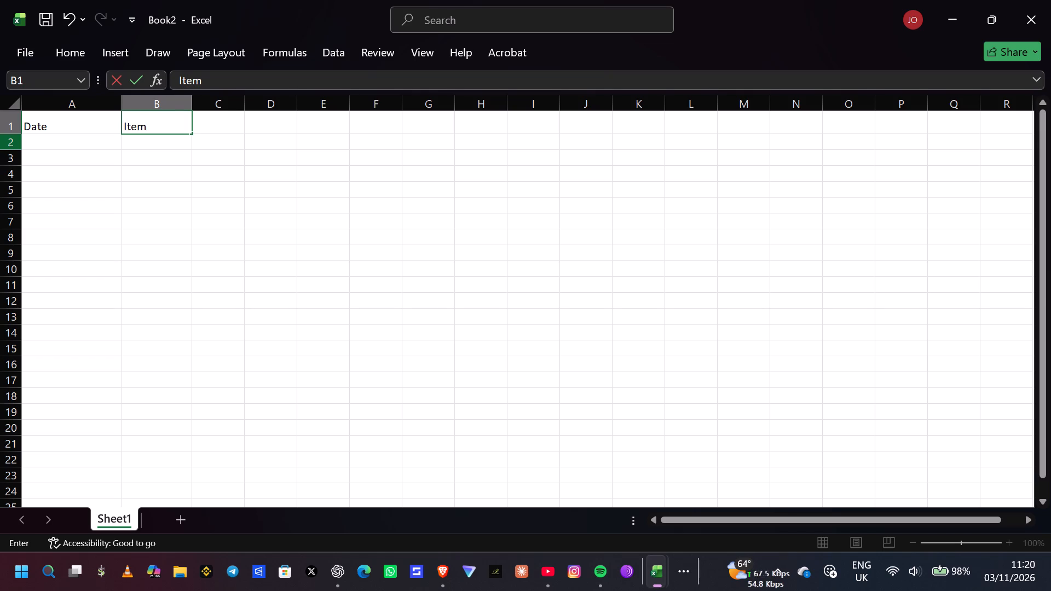
pyautogui.press('Right')
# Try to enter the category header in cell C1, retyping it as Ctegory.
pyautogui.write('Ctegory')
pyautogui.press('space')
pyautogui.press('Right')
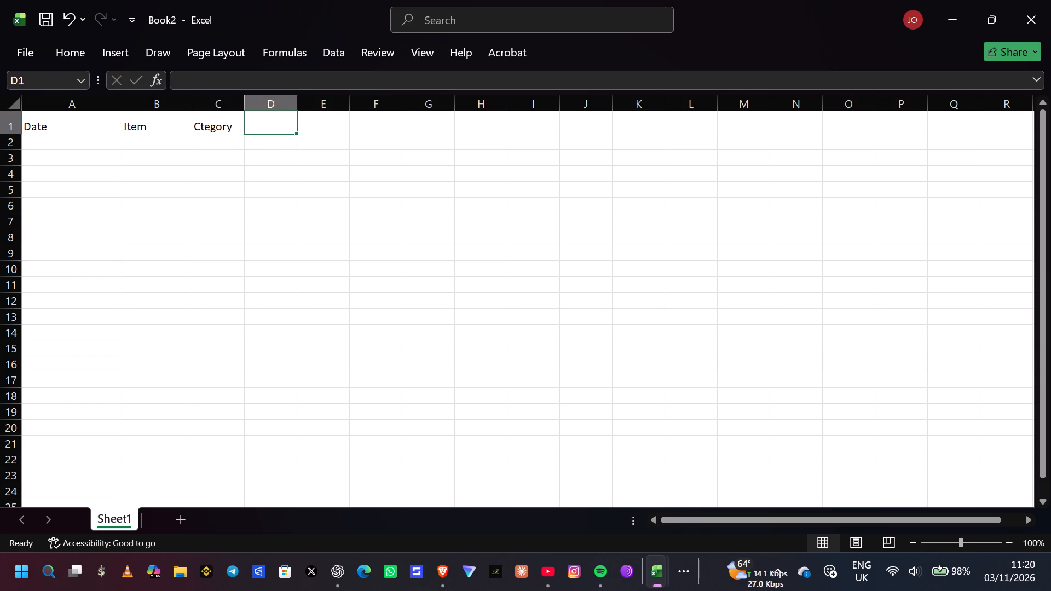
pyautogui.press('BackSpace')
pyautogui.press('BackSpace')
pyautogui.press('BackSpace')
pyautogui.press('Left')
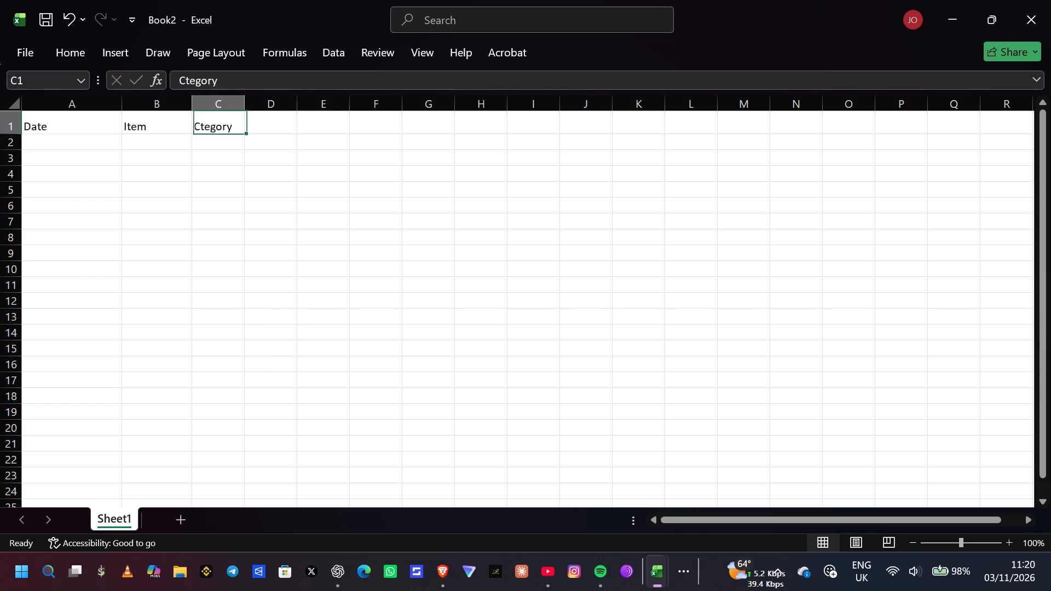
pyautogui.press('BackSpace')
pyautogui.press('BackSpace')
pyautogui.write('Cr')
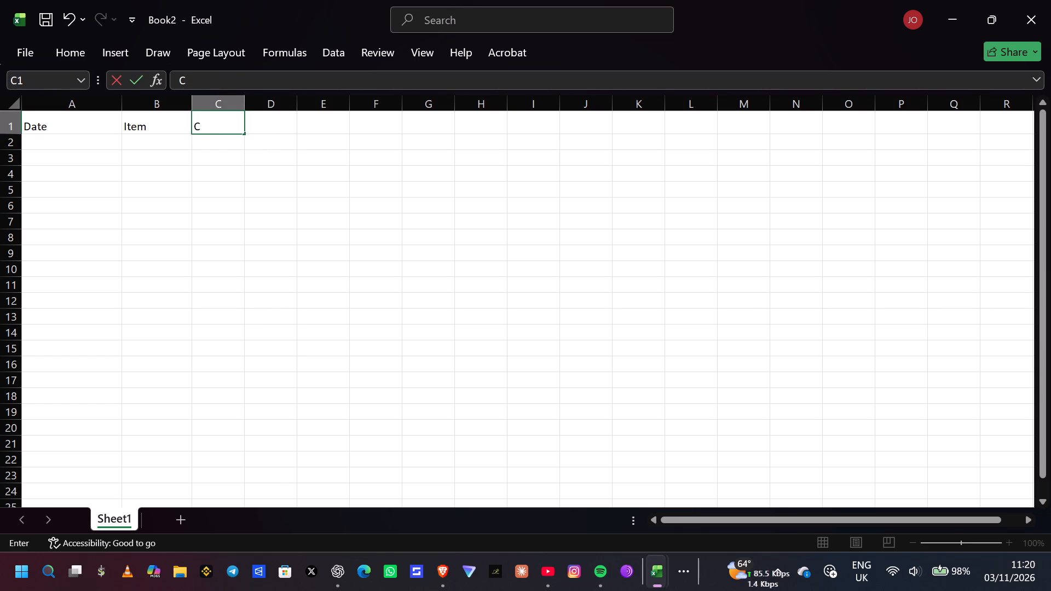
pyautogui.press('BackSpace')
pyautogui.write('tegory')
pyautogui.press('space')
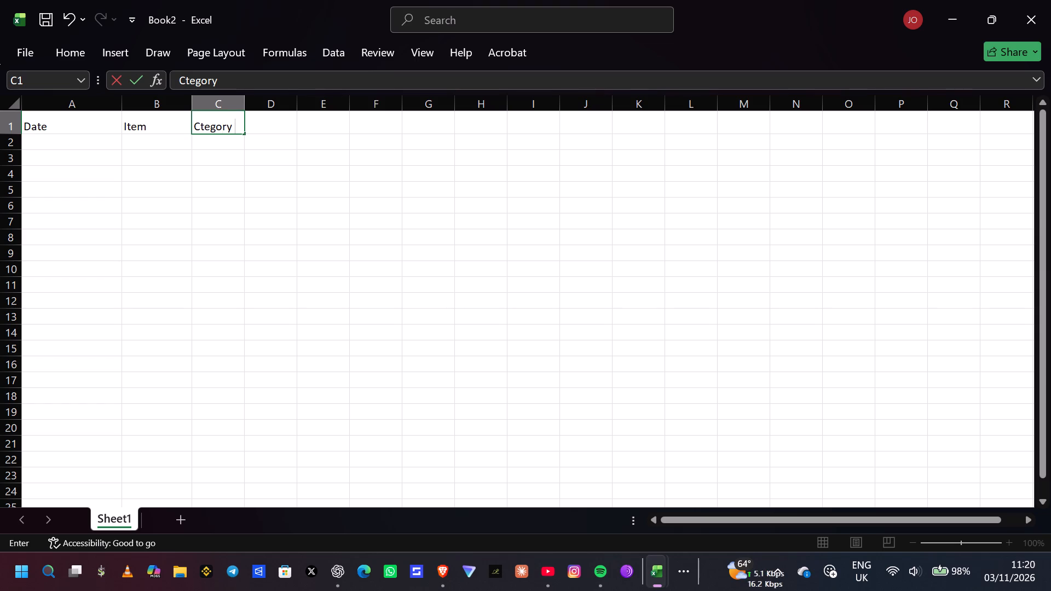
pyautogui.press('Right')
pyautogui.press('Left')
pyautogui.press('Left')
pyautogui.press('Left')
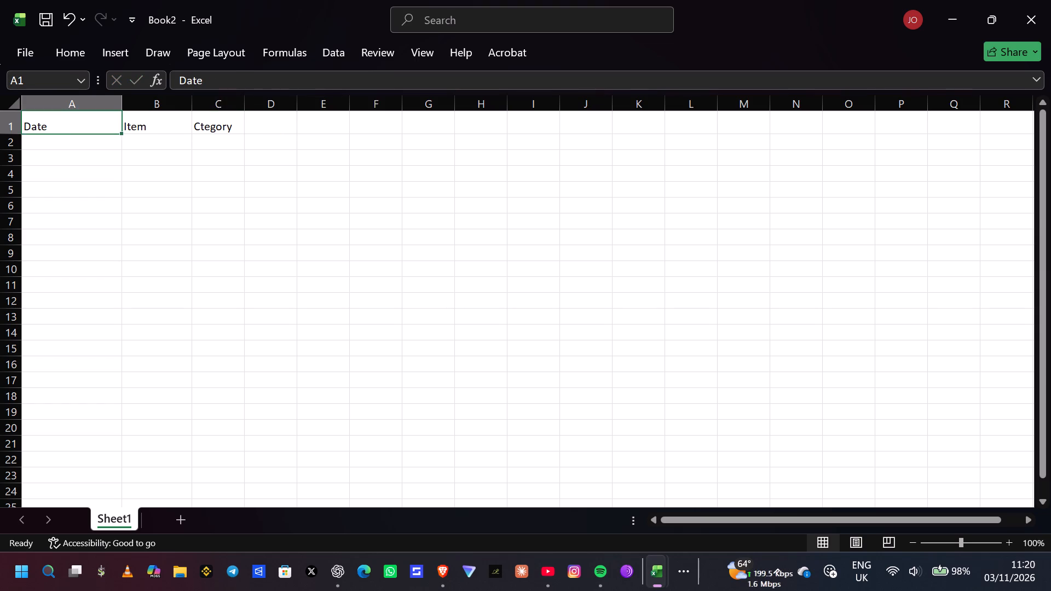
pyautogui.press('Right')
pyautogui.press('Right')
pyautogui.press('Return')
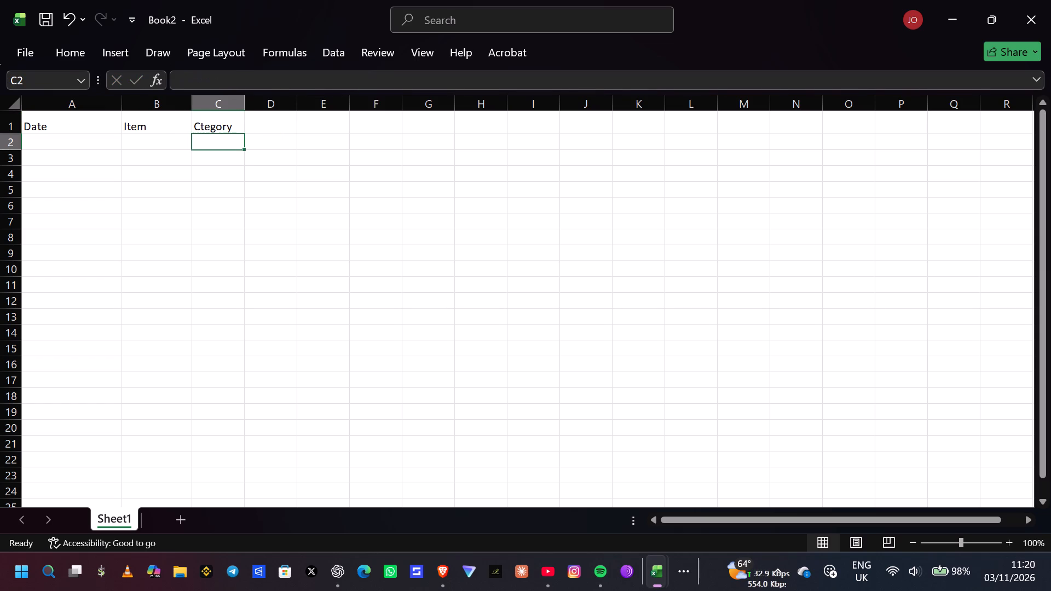
# Replace the misspelled header in cell C1 with Category.
pyautogui.press('Up')
pyautogui.press('BackSpace')
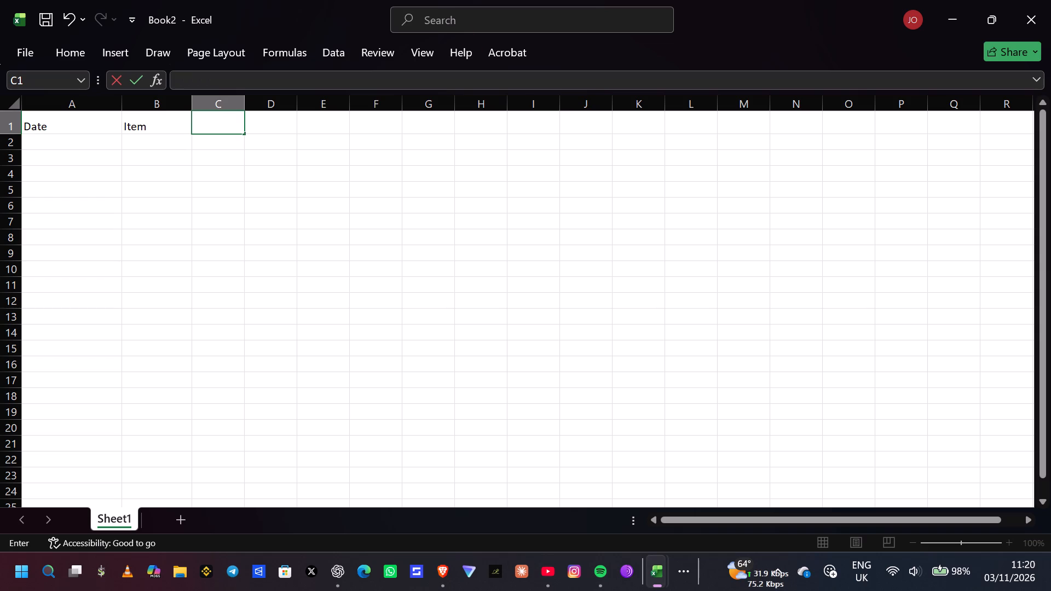
pyautogui.write('Cat')
pyautogui.write('egoi')
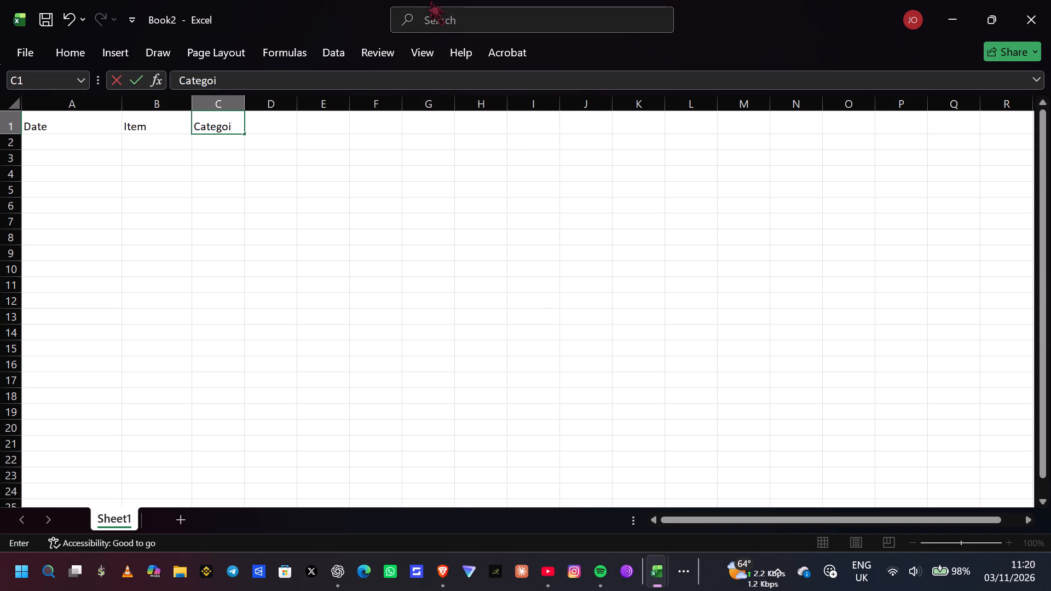
pyautogui.press('BackSpace')
pyautogui.write('ry')
pyautogui.press('space')
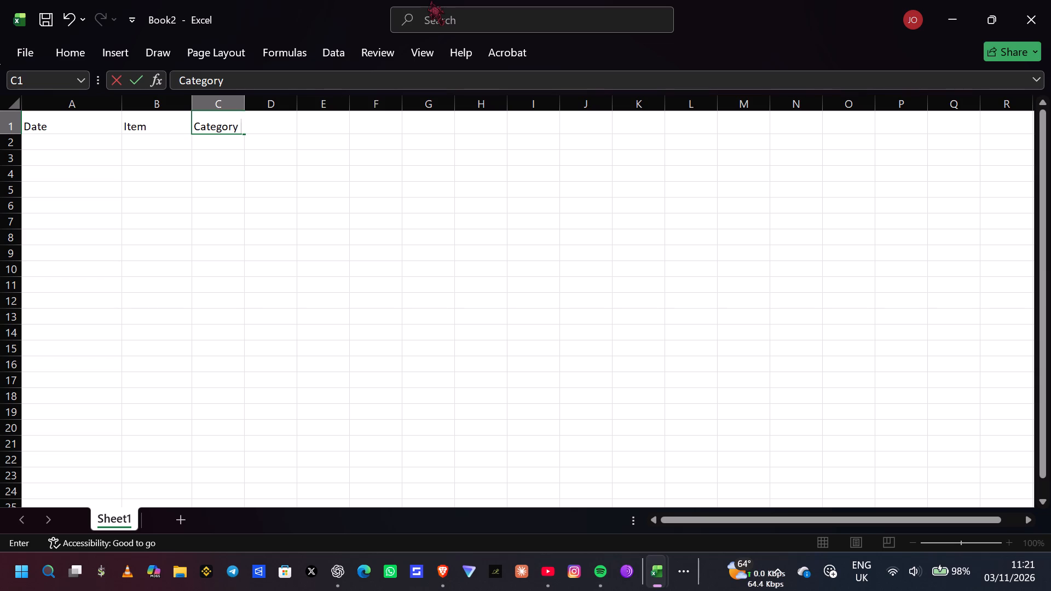
pyautogui.press('BackSpace')
pyautogui.press('space')
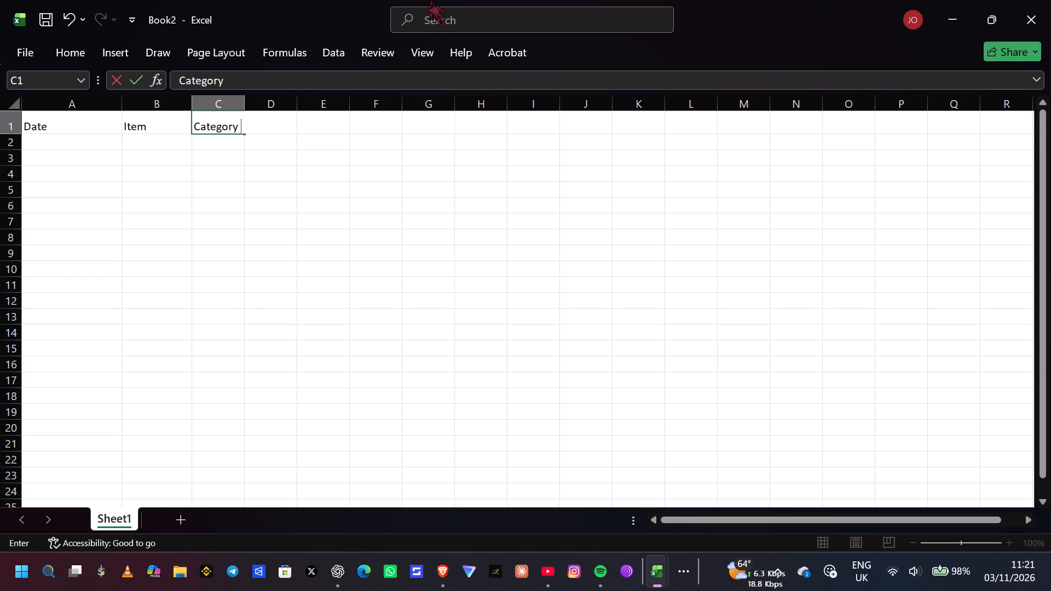
pyautogui.press('Right')
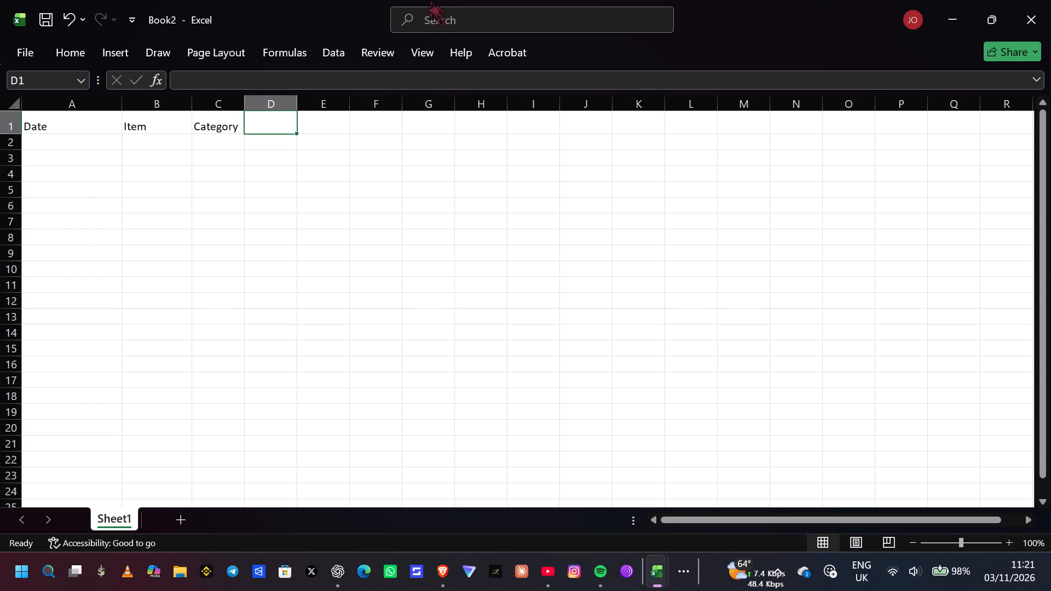
# Enter the header Amount(KSh) in cell D1.
pyautogui.write('Amount')
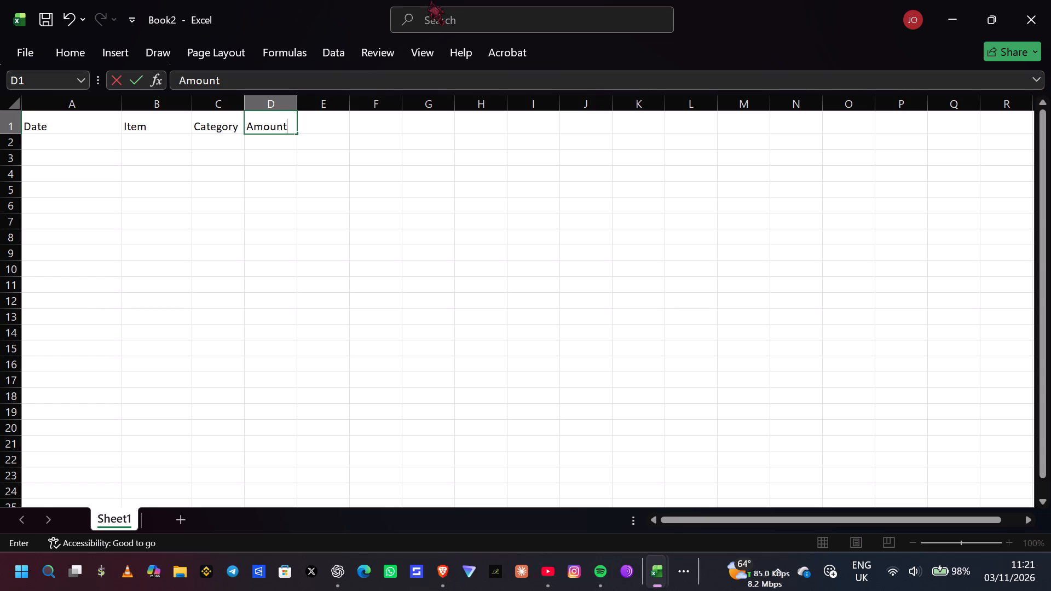
pyautogui.hotkey('shift', '_')
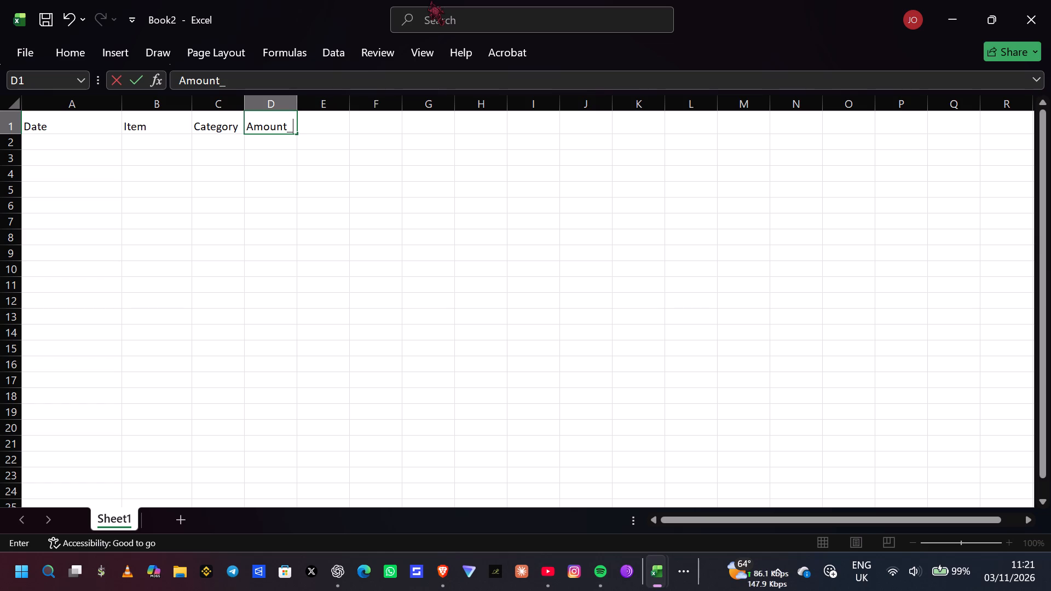
pyautogui.press('BackSpace')
pyautogui.hotkey('shift', '(')
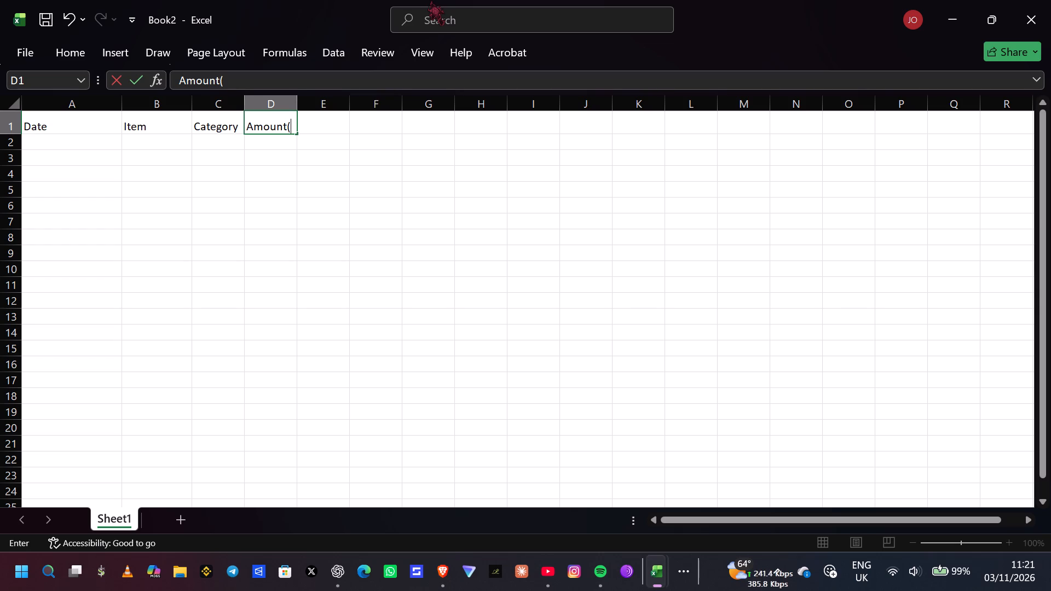
pyautogui.write('KSh')
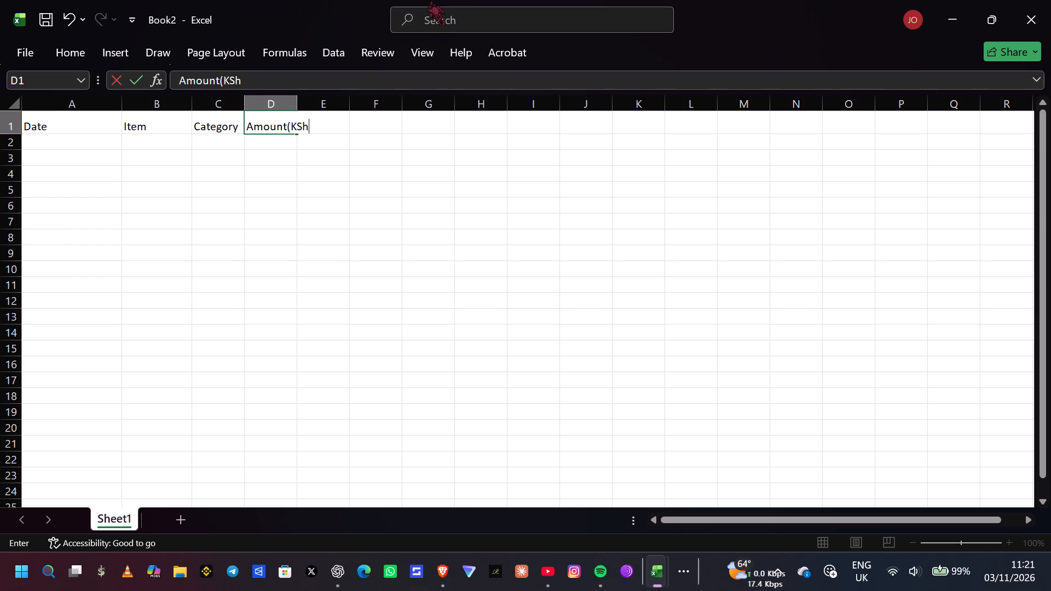
pyautogui.hotkey('shift', ')')
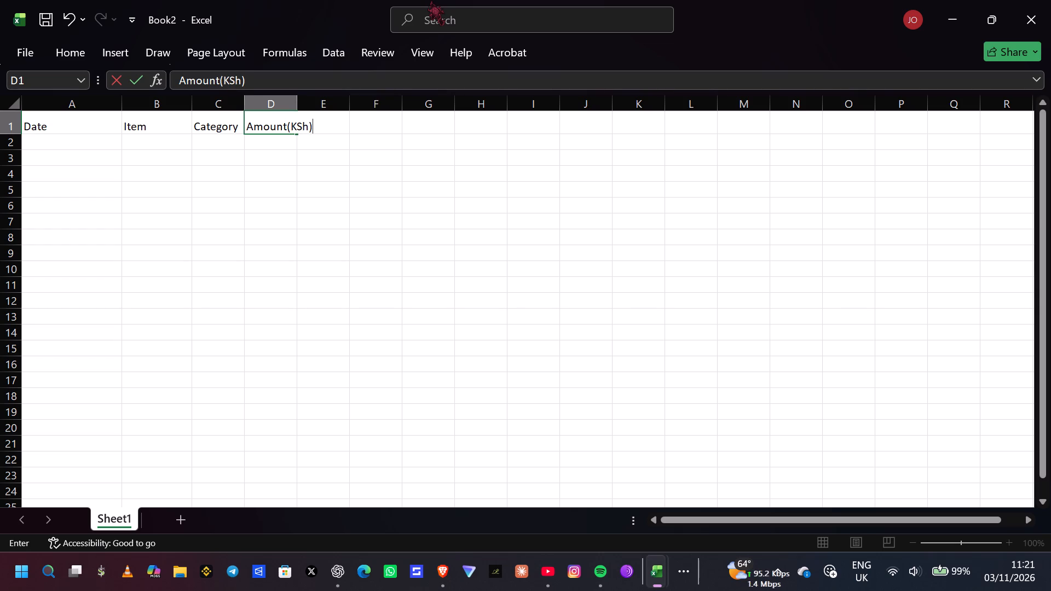
pyautogui.press('Right')
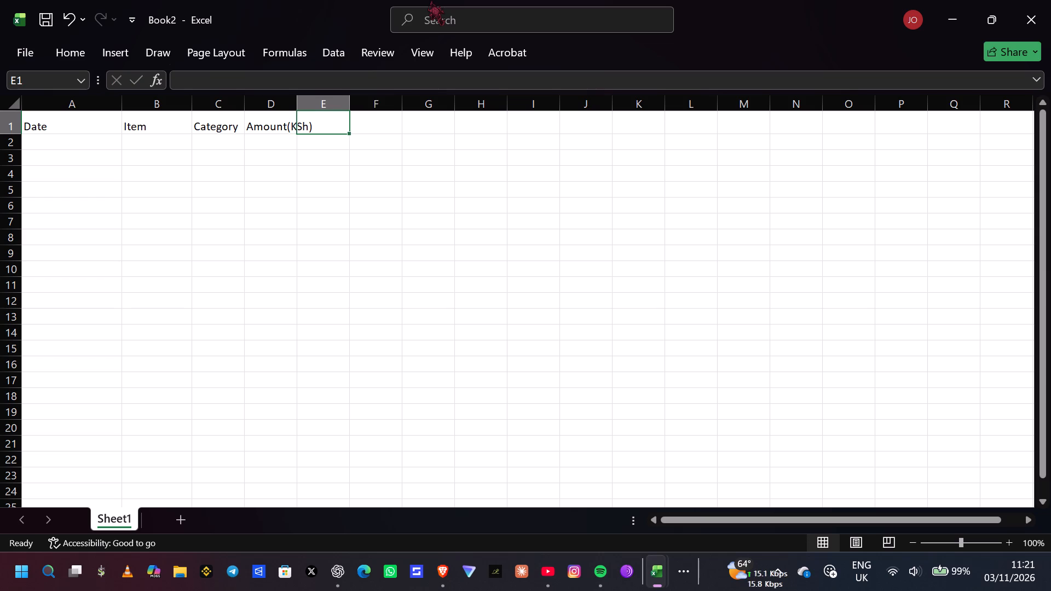
# Enter the header Payment in cell E1.
pyautogui.write('Payment')
pyautogui.press('space')
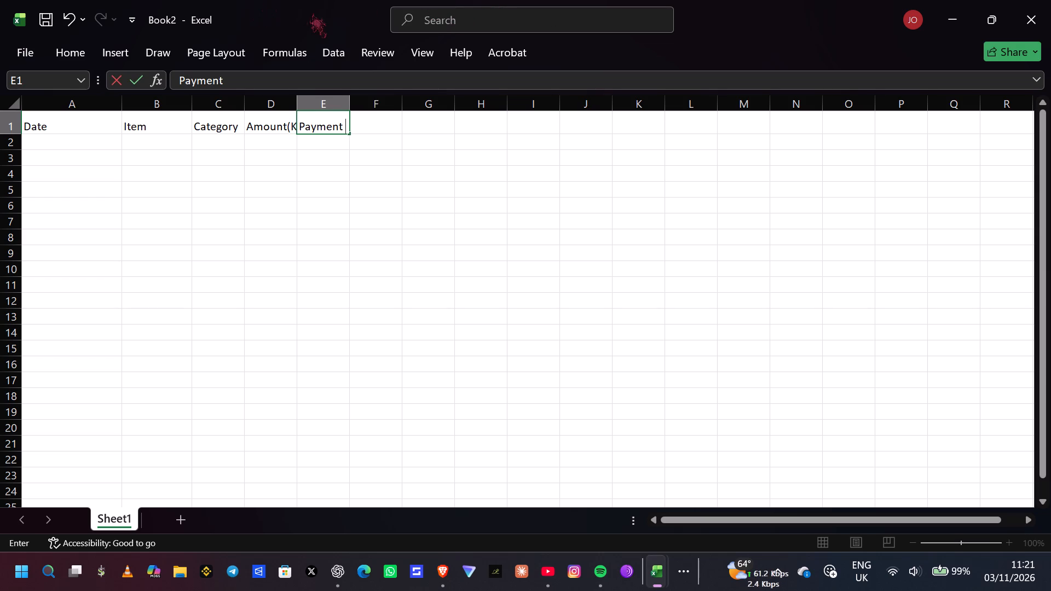
pyautogui.click(135, 123)
# Widen columns C, D and E so the Category, Amount(KSh) and Payment headers have more room.
pyautogui.click(216, 111)
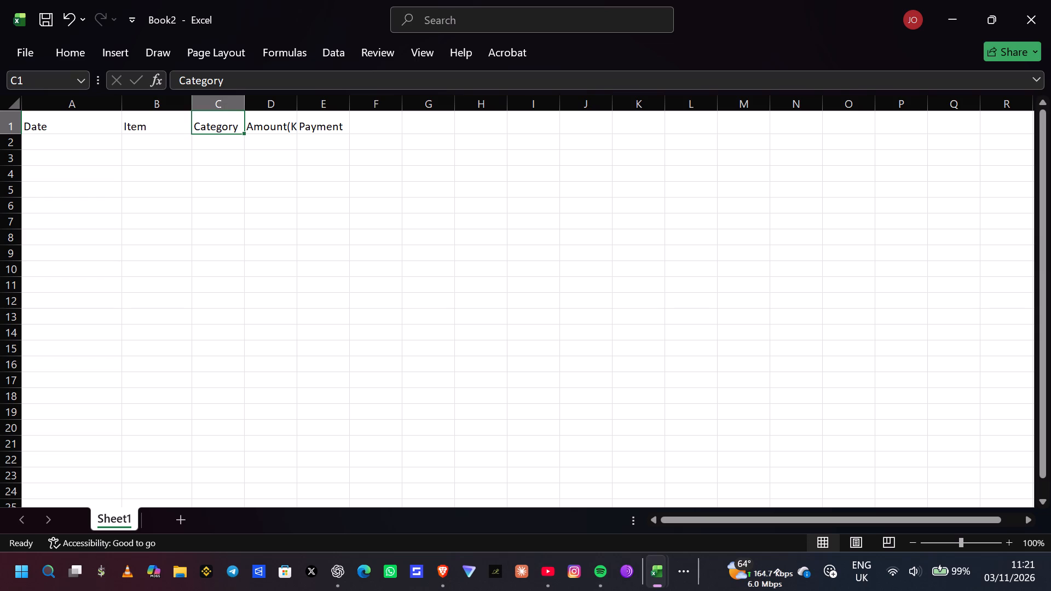
pyautogui.moveTo(242, 103); pyautogui.dragTo(285, 106)
pyautogui.click(326, 127)
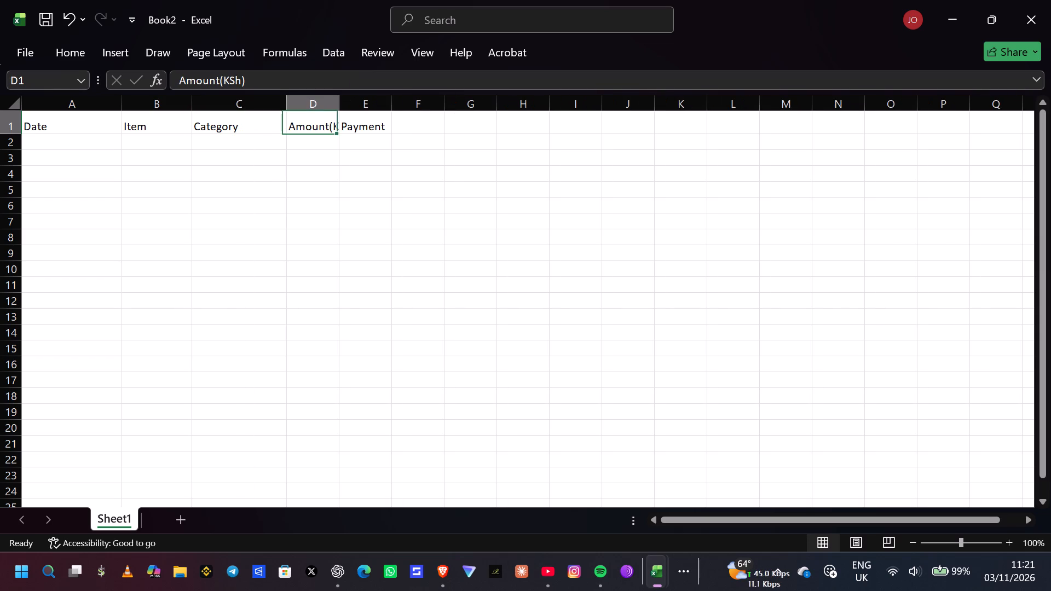
pyautogui.moveTo(339, 102); pyautogui.dragTo(377, 108)
pyautogui.click(424, 123)
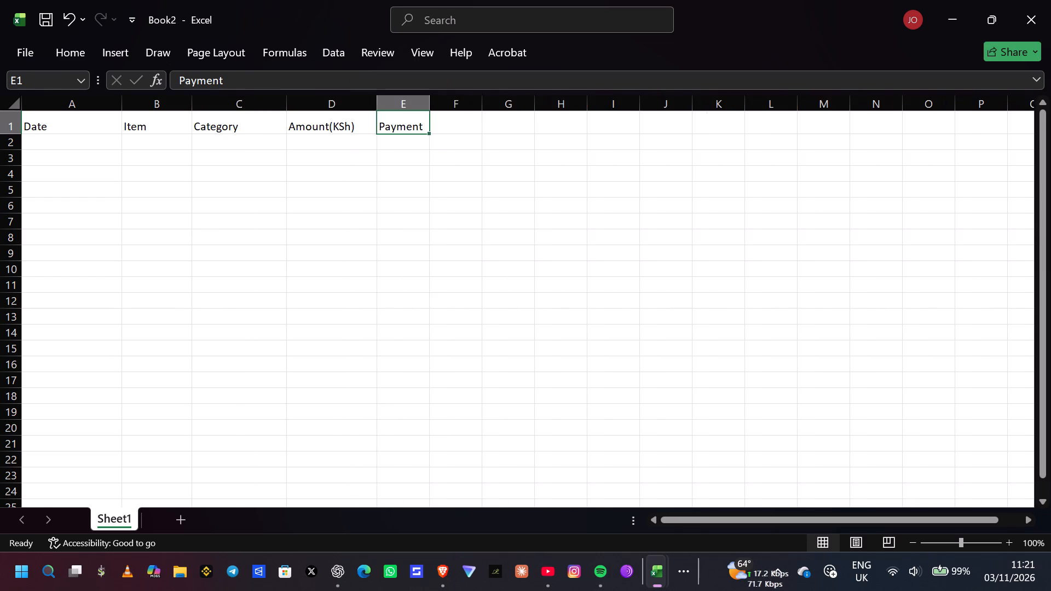
pyautogui.moveTo(427, 109); pyautogui.dragTo(454, 98)
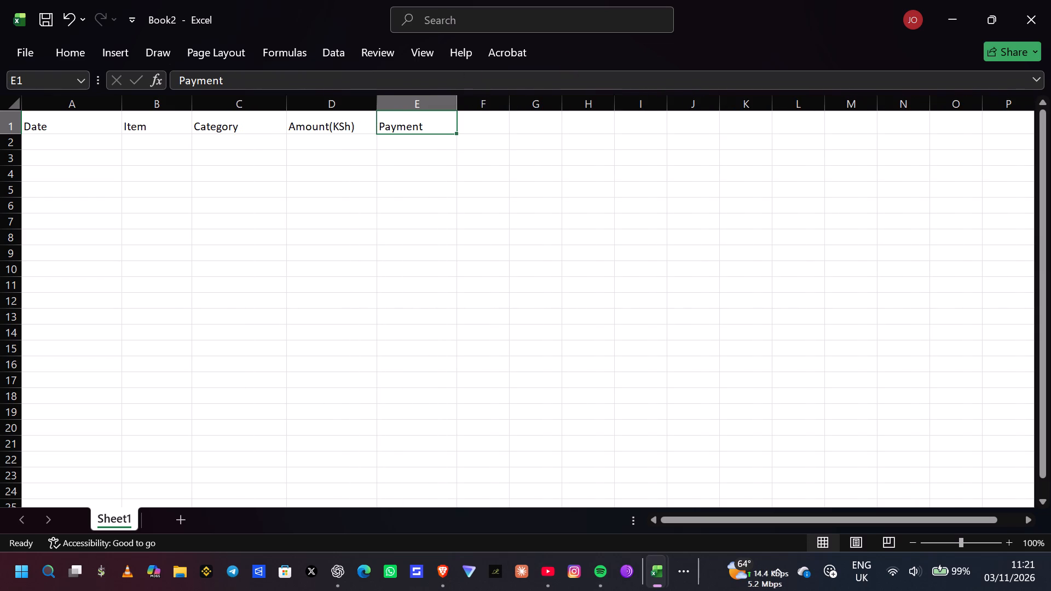
# Open the cell formatting for header range A1:J1 and set the font style to Bold Italic and the size to 20.
pyautogui.moveTo(709, 118); pyautogui.dragTo(0, 76)
pyautogui.rightClick(292, 112)
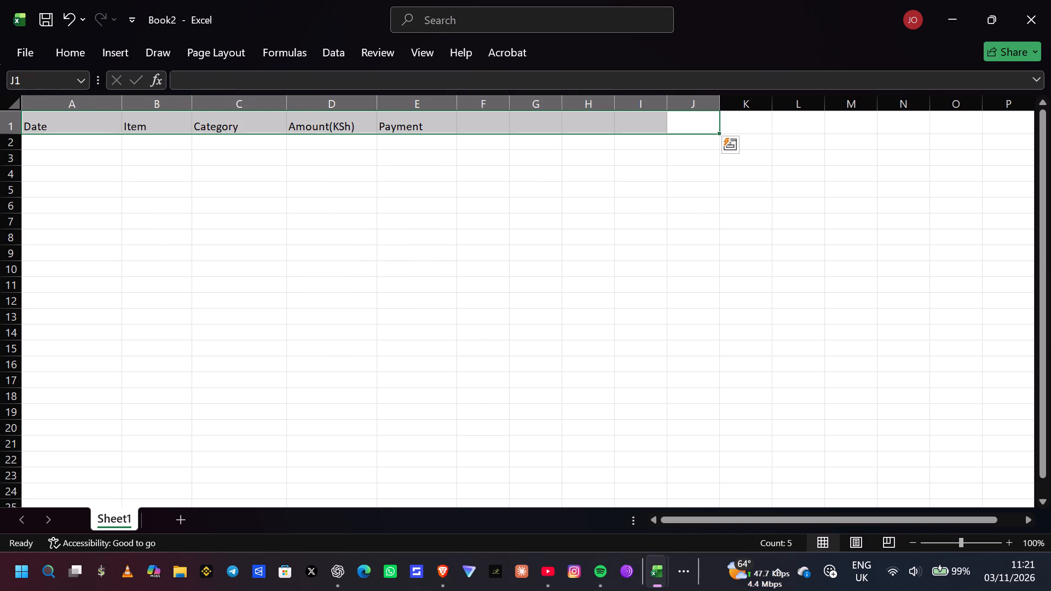
pyautogui.click(331, 457)
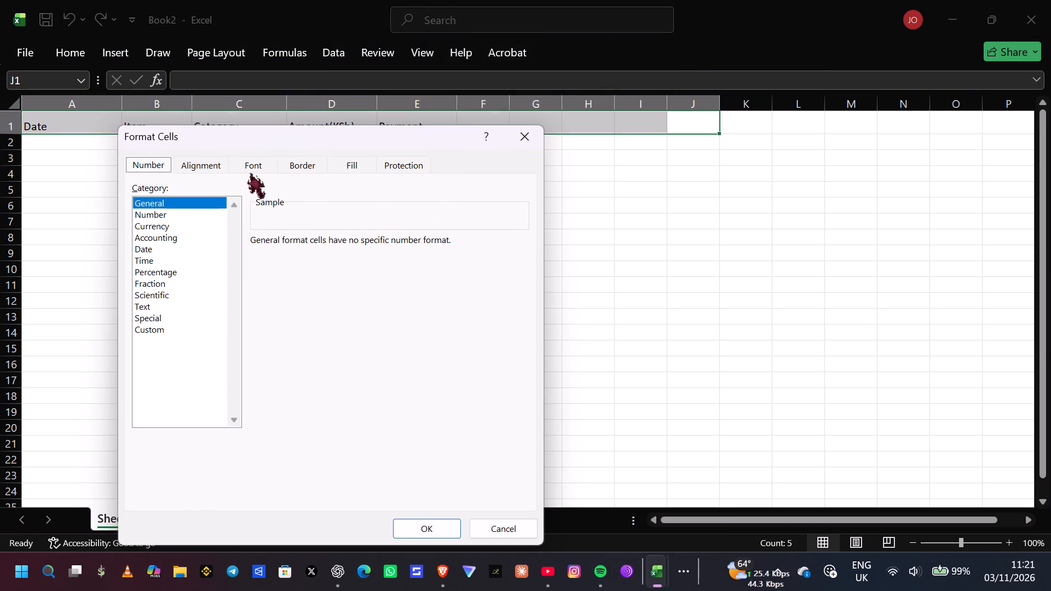
pyautogui.click(257, 163)
pyautogui.click(441, 266)
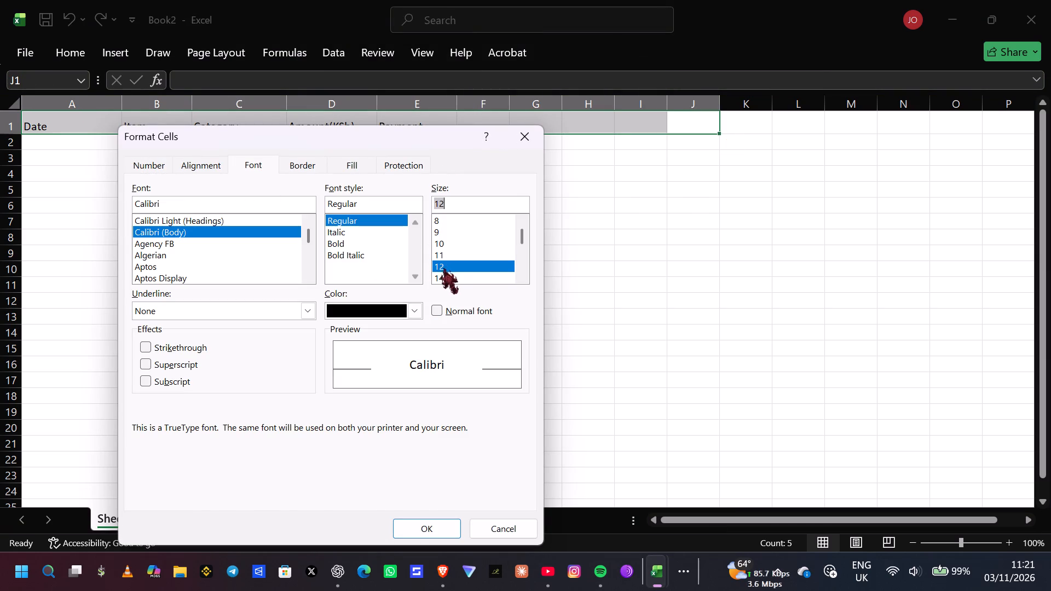
pyautogui.click(444, 271)
pyautogui.scroll(-1, 442, 272)
pyautogui.scroll(1, 443, 272)
pyautogui.scroll(-2, 442, 253)
pyautogui.click(438, 230)
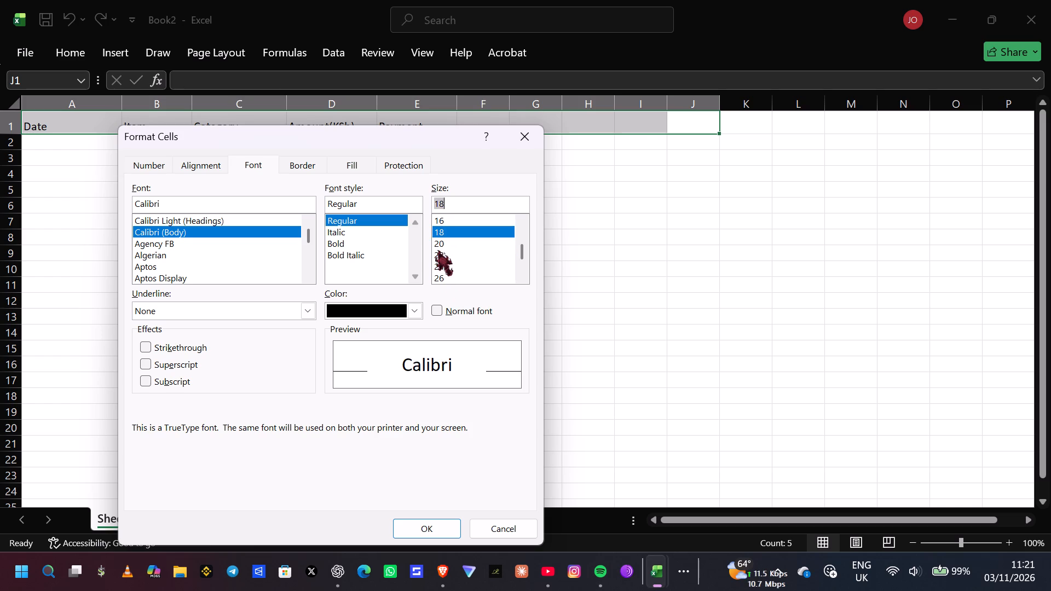
pyautogui.click(438, 242)
pyautogui.click(352, 254)
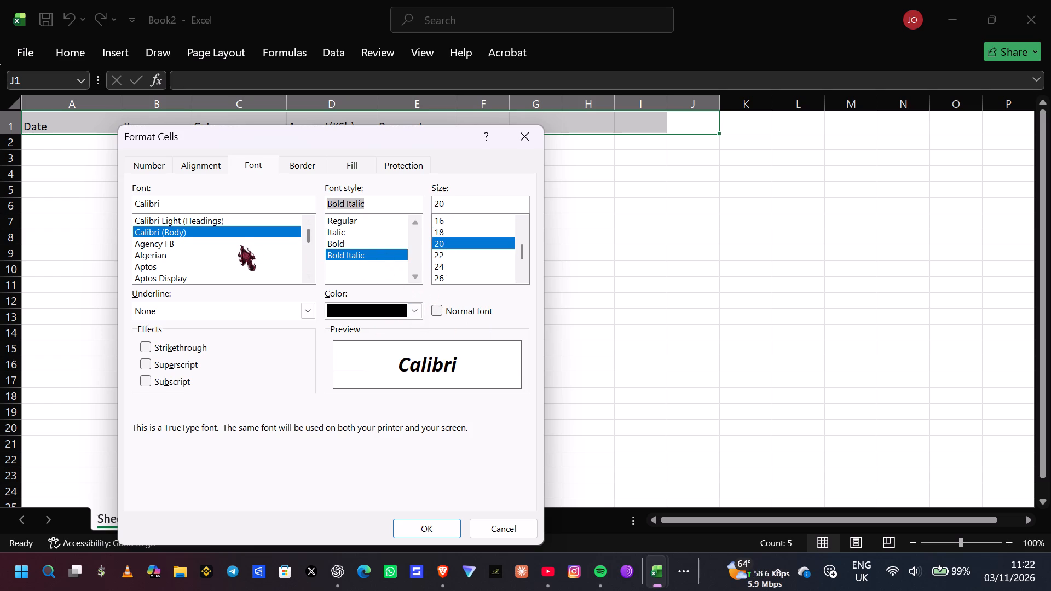
# Change the header font to Baskerville Old Face and set its size to 18.
pyautogui.scroll(-7, 191, 260)
pyautogui.click(193, 234)
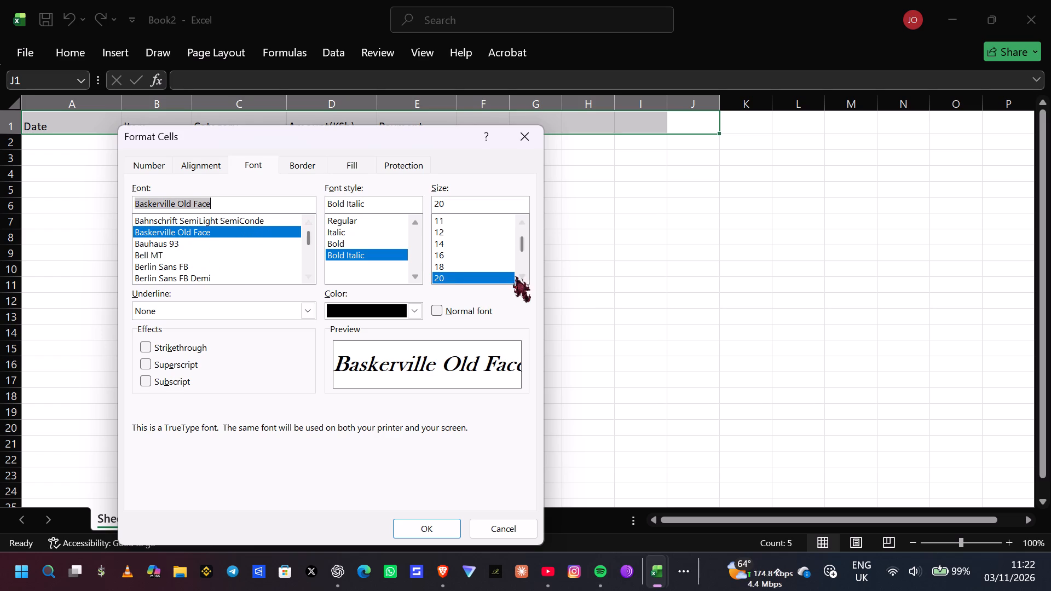
pyautogui.scroll(-2, 446, 261)
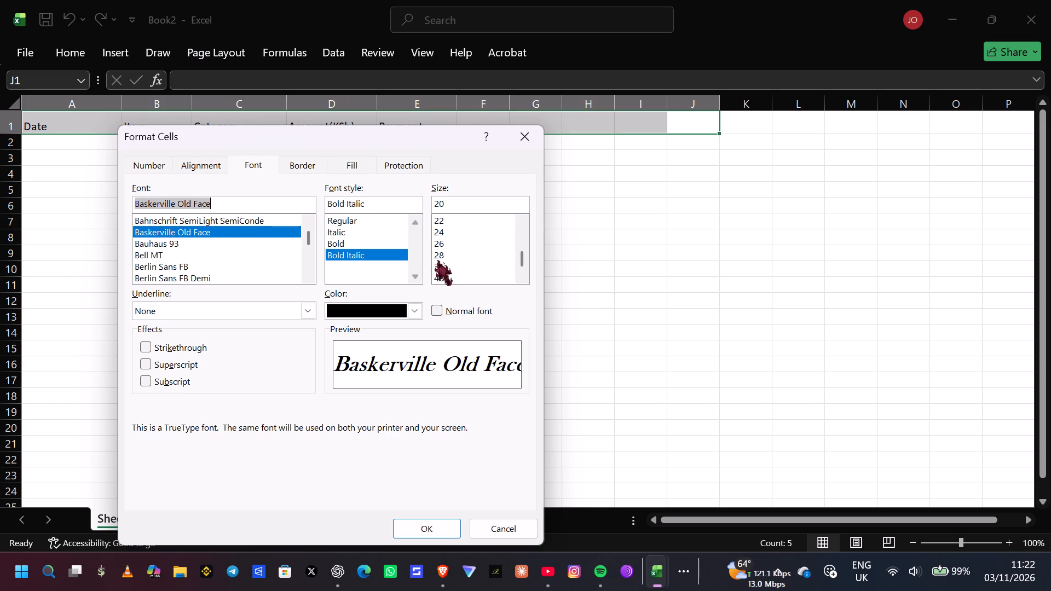
pyautogui.click(437, 260)
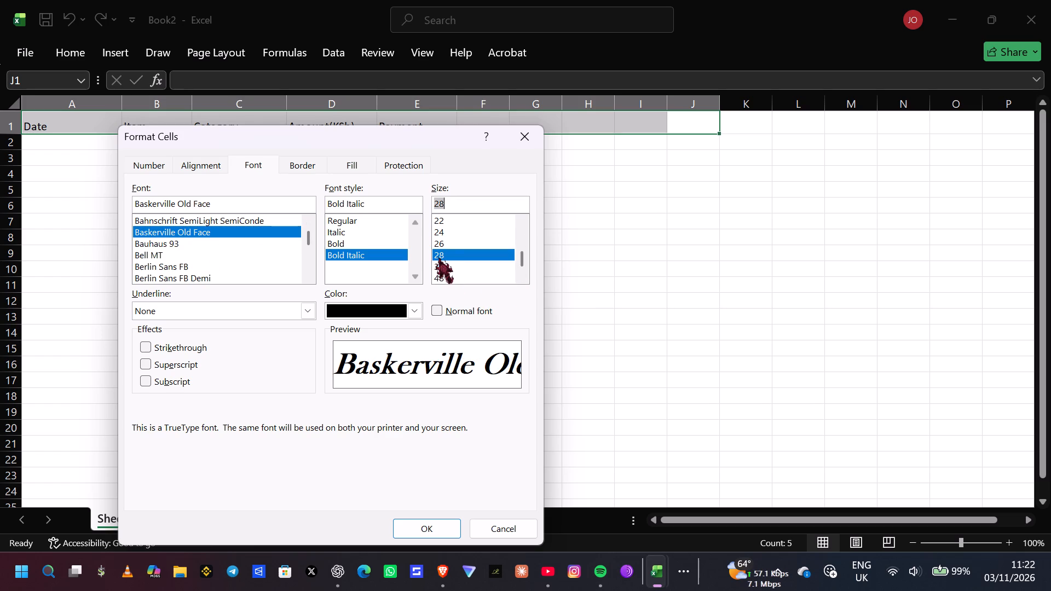
pyautogui.click(440, 235)
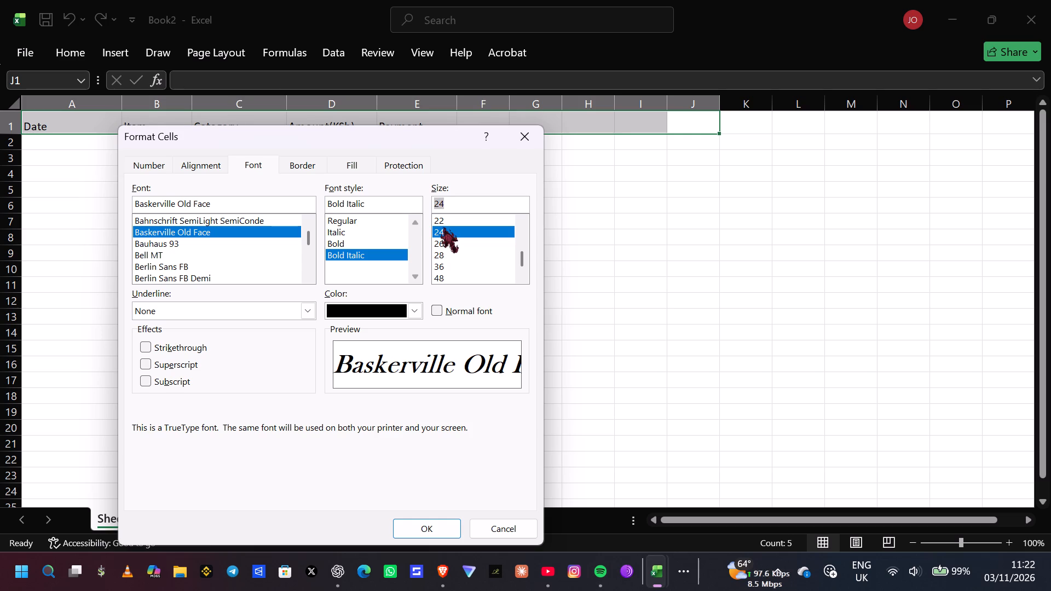
pyautogui.click(442, 221)
pyautogui.scroll(1, 431, 273)
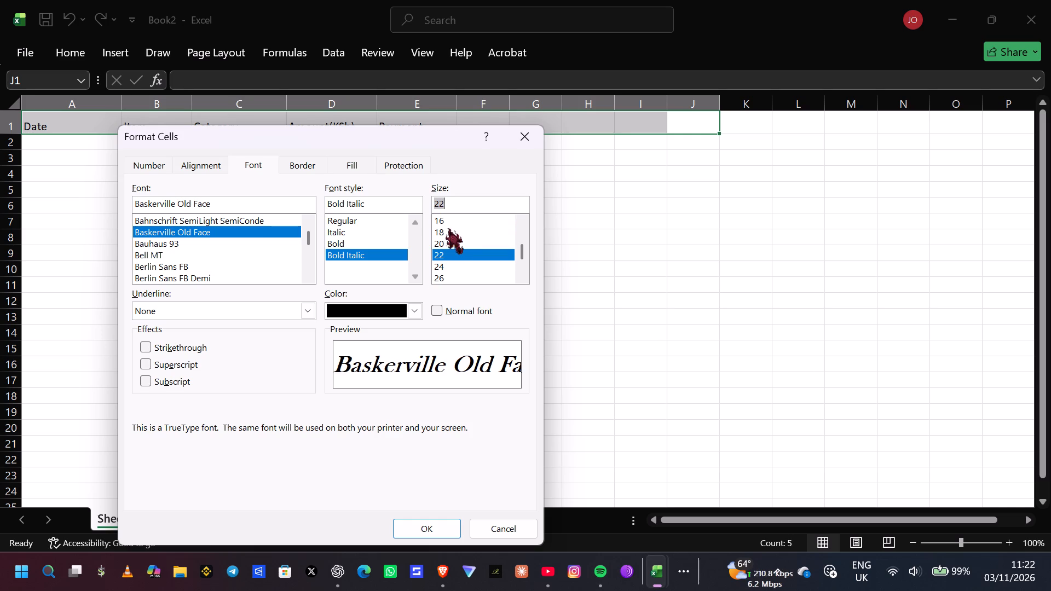
pyautogui.click(442, 231)
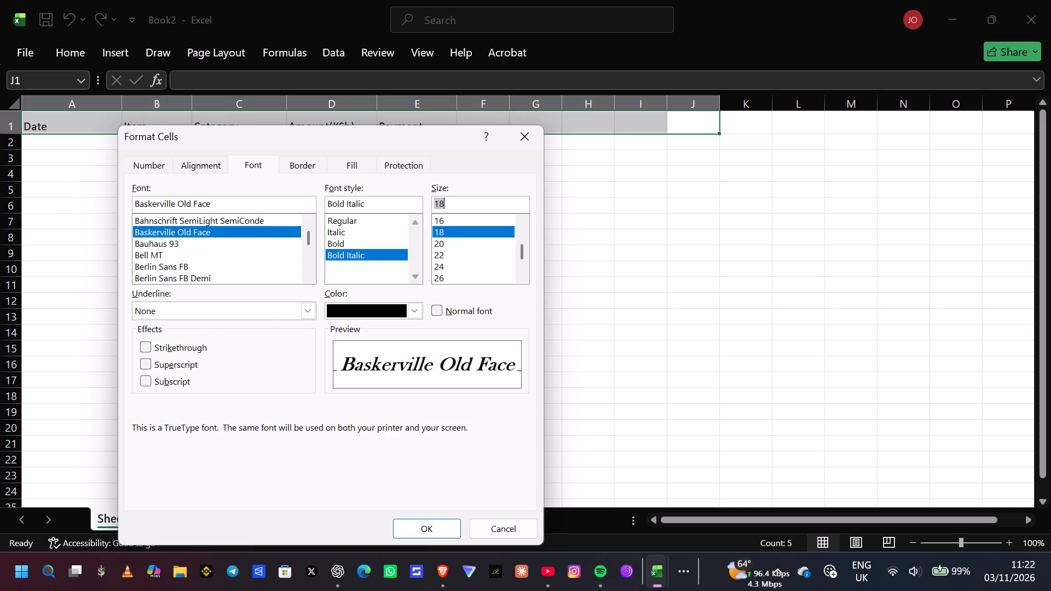
# Set the header text orientation to 15 degrees, with both vertical and horizontal alignment at Center.
pyautogui.click(212, 159)
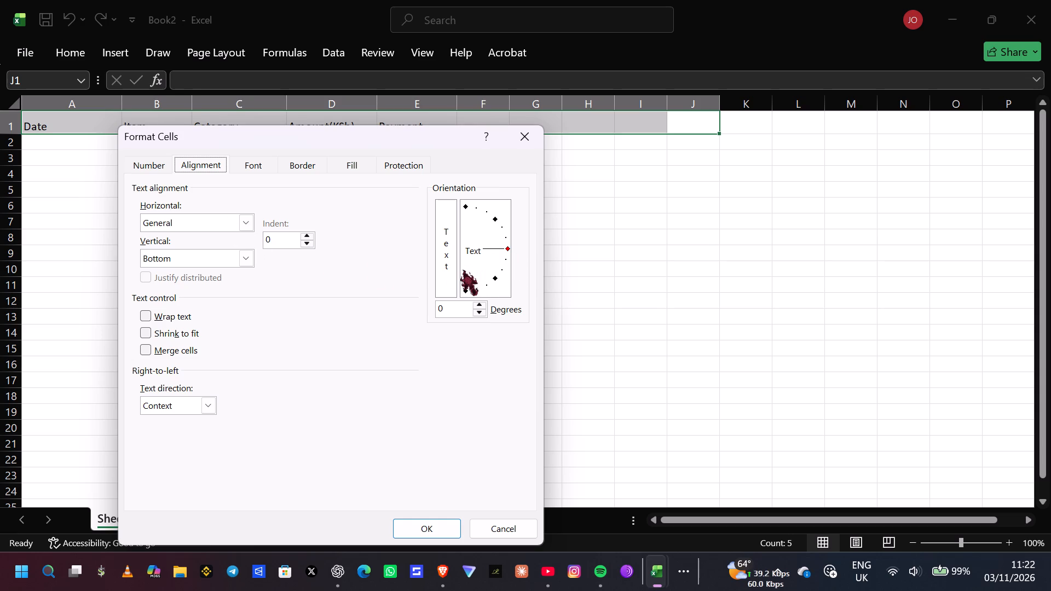
pyautogui.click(505, 239)
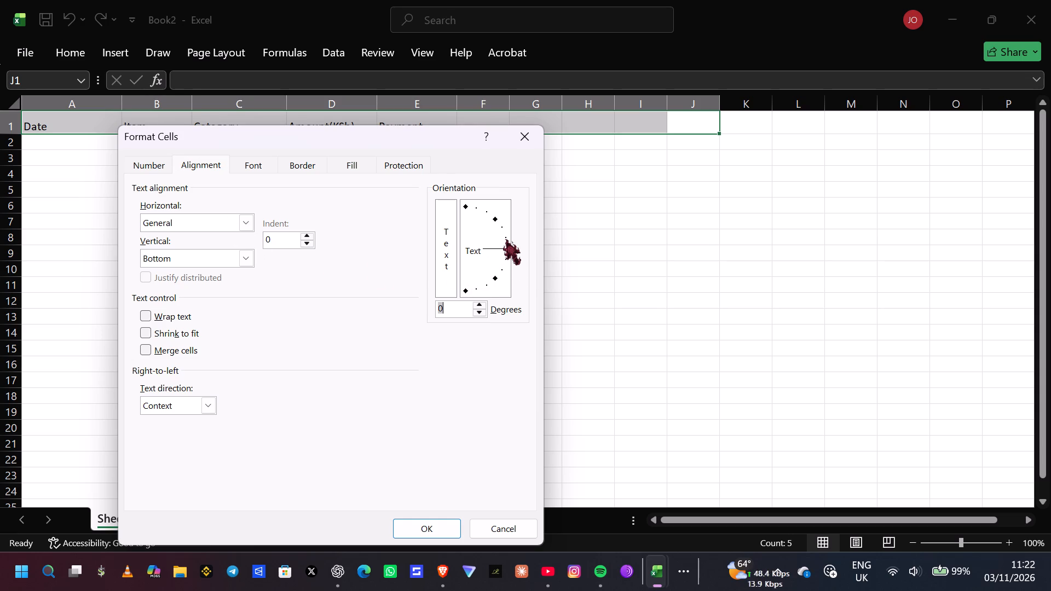
pyautogui.click(501, 230)
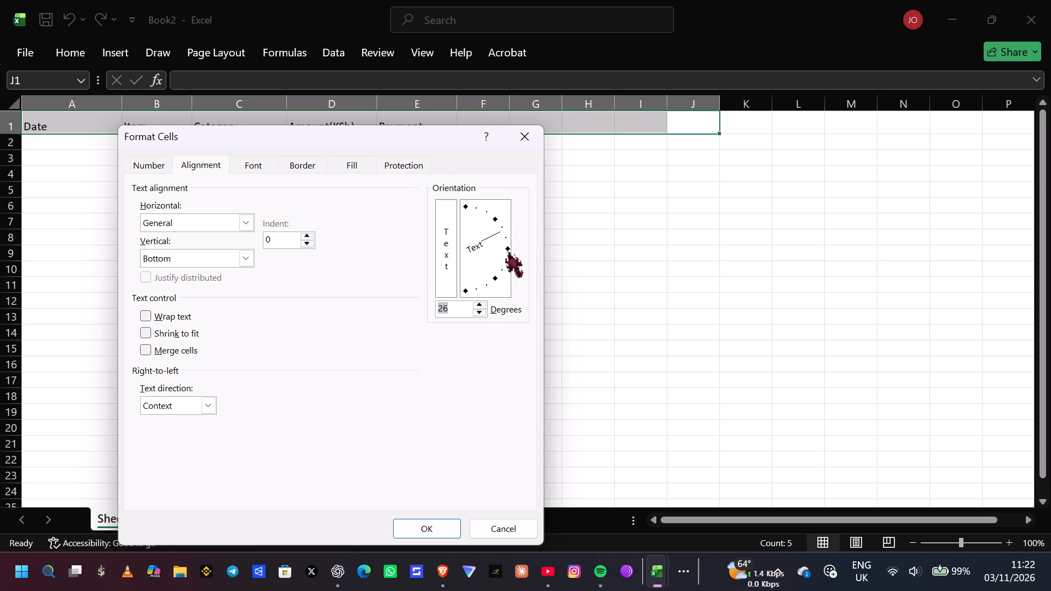
pyautogui.click(505, 235)
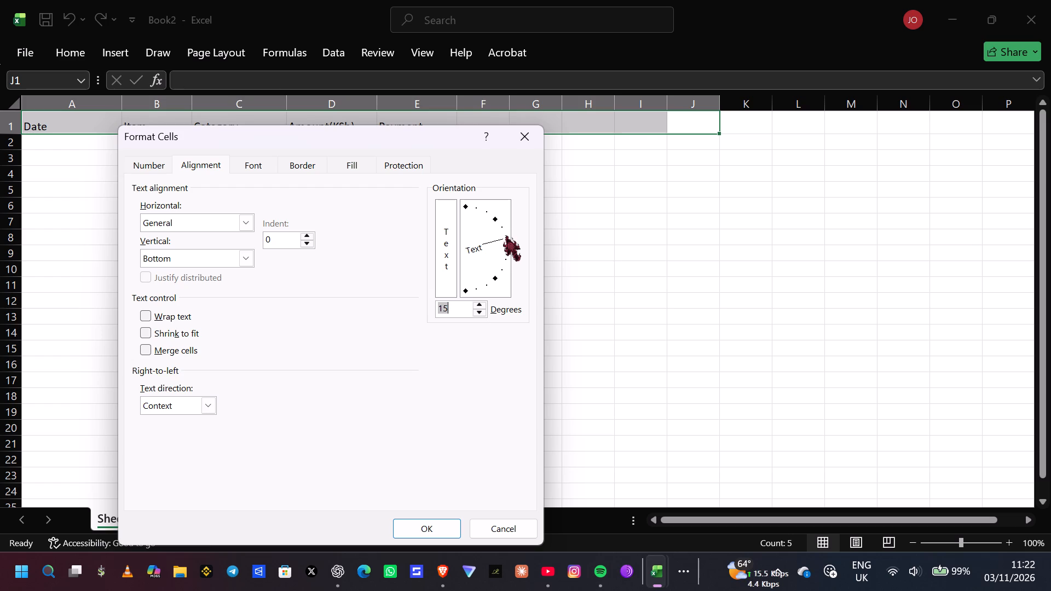
pyautogui.click(246, 262)
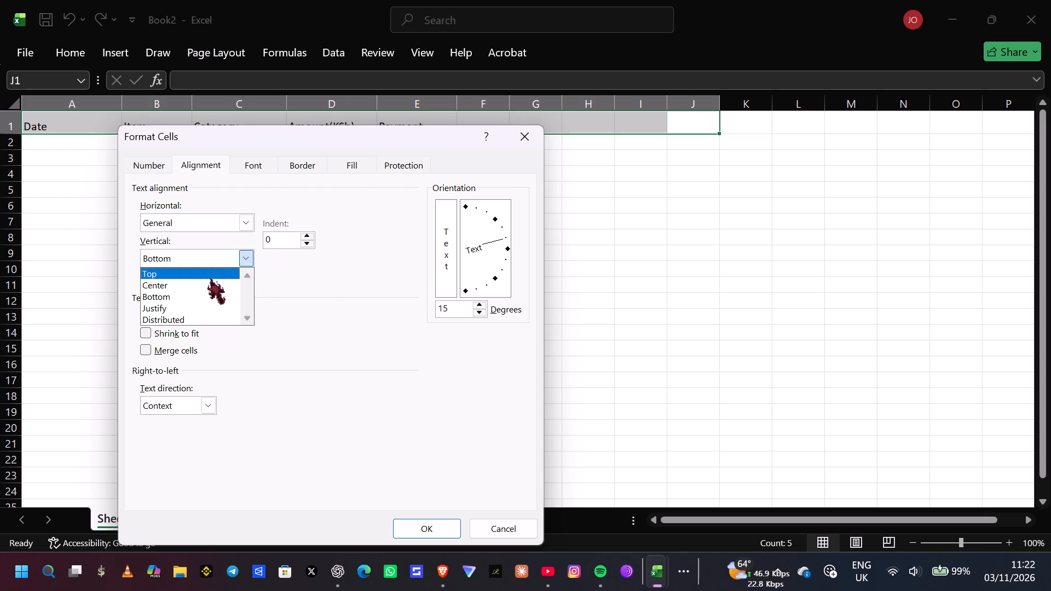
pyautogui.click(207, 286)
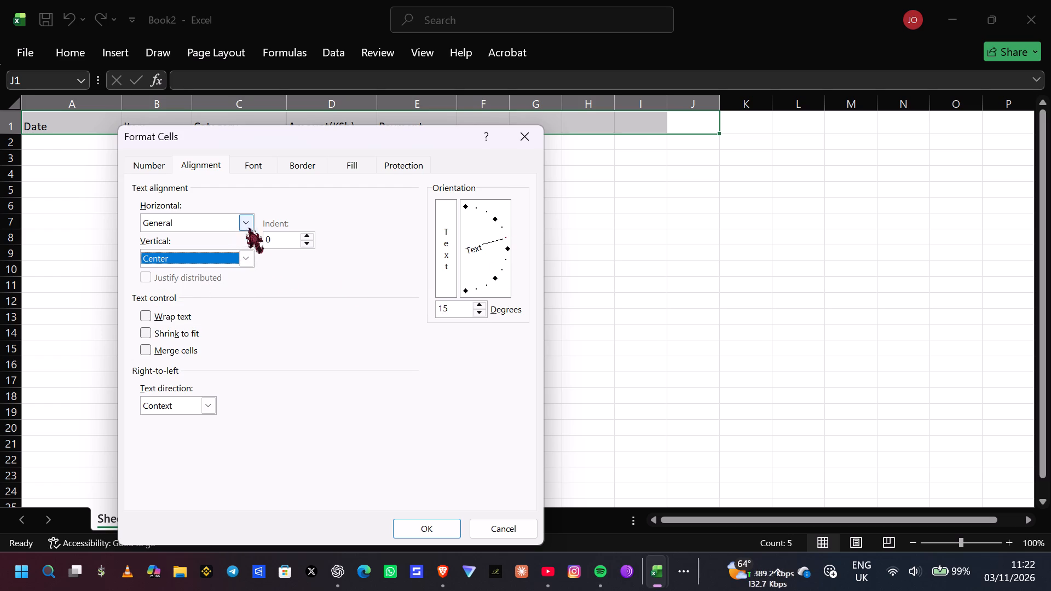
pyautogui.click(247, 225)
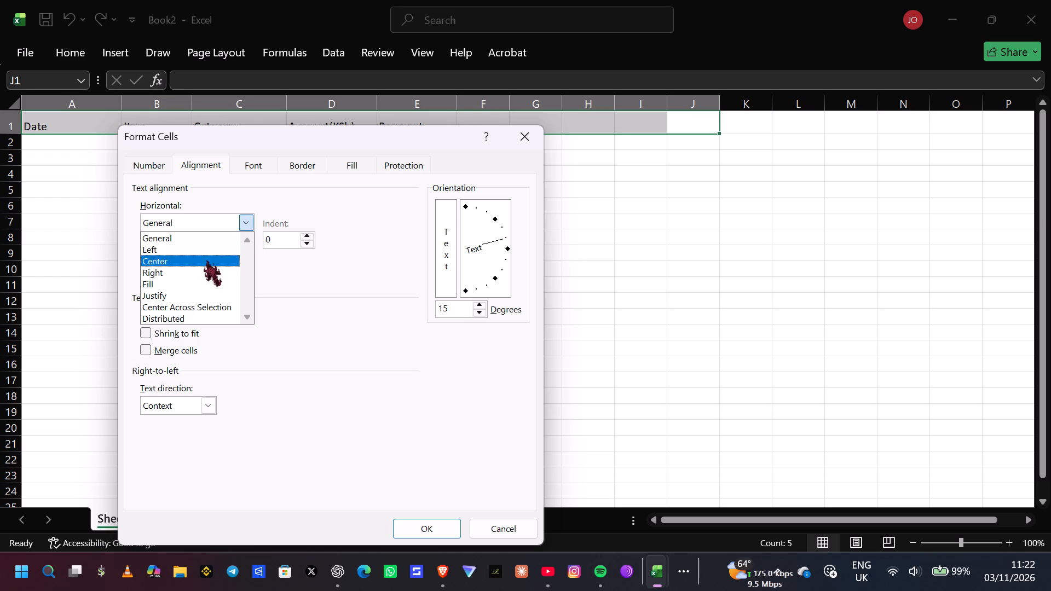
pyautogui.click(205, 262)
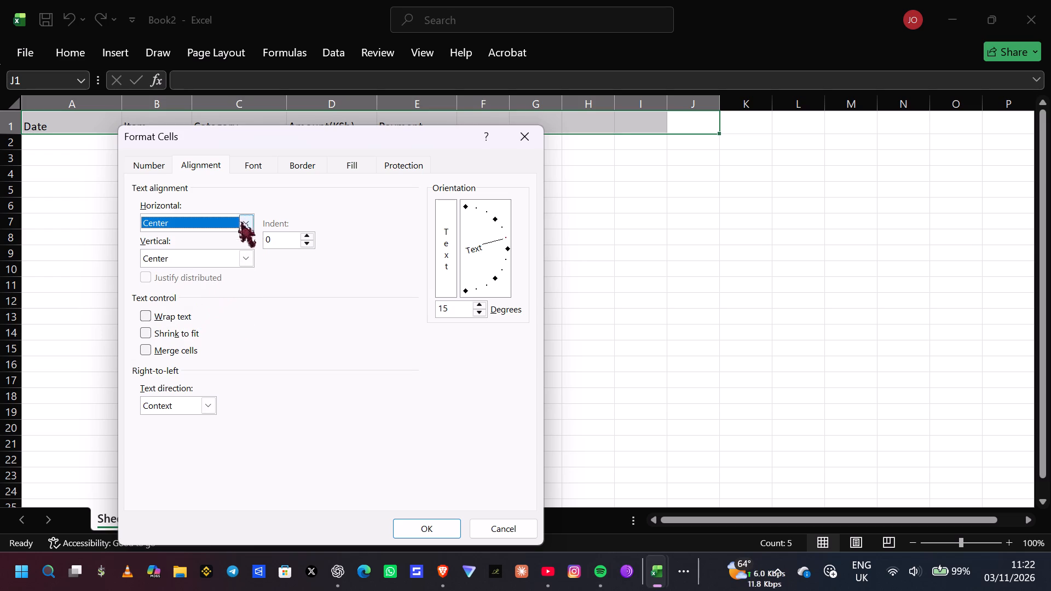
# Give header range A1:J1 thick solid borders on the top, bottom, left and right edges and on the inside verticals.
pyautogui.click(262, 167)
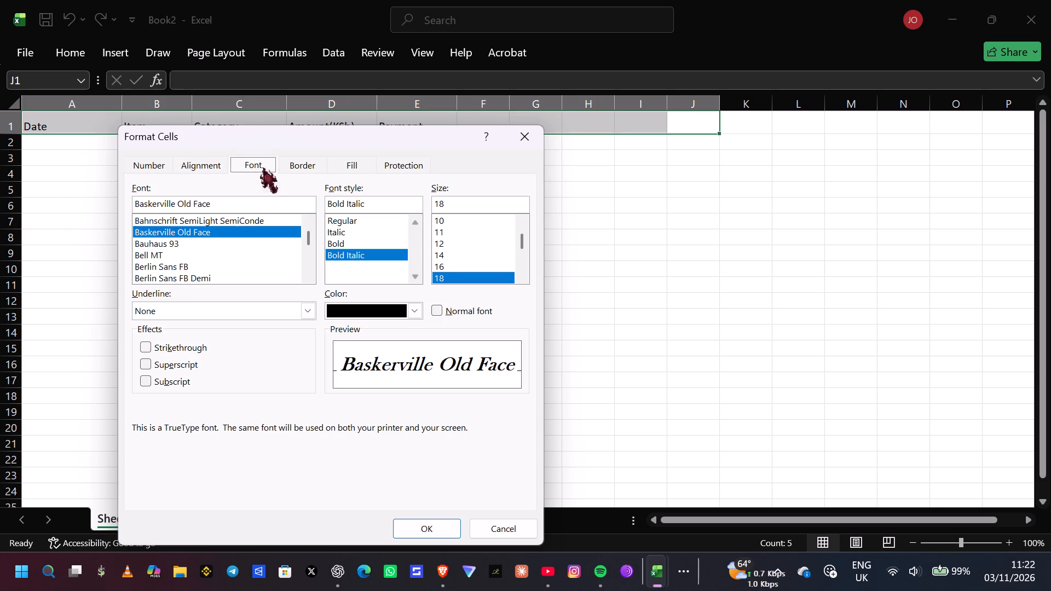
pyautogui.click(310, 163)
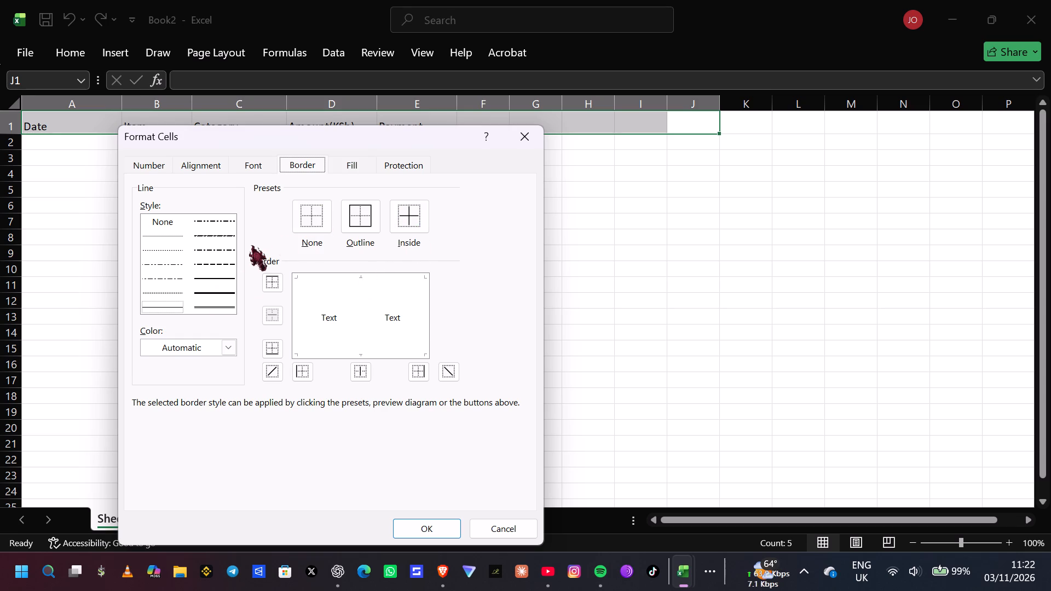
pyautogui.click(213, 291)
pyautogui.scroll(-2, 212, 285)
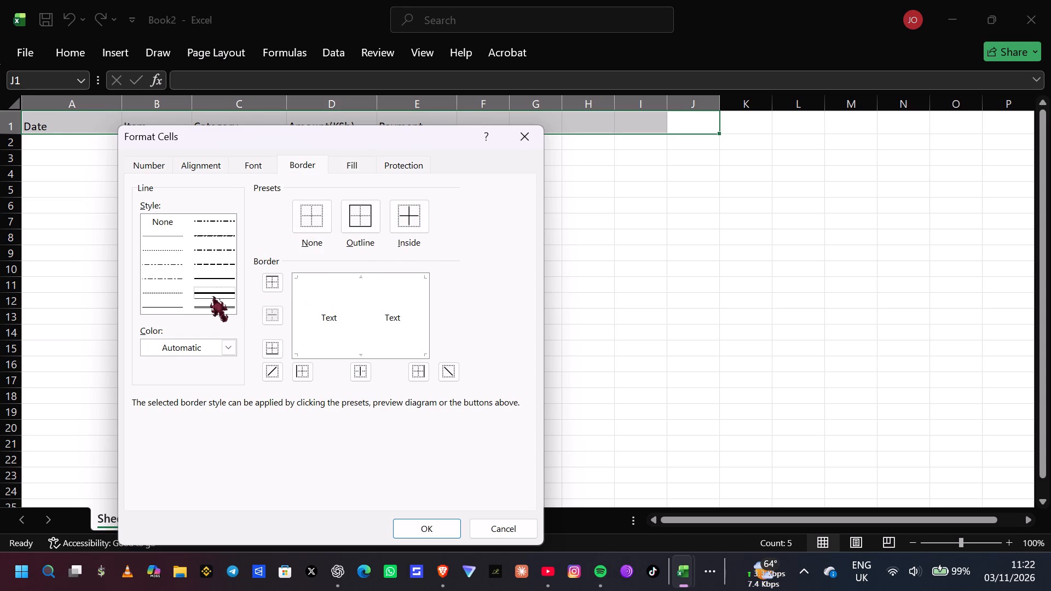
pyautogui.click(212, 306)
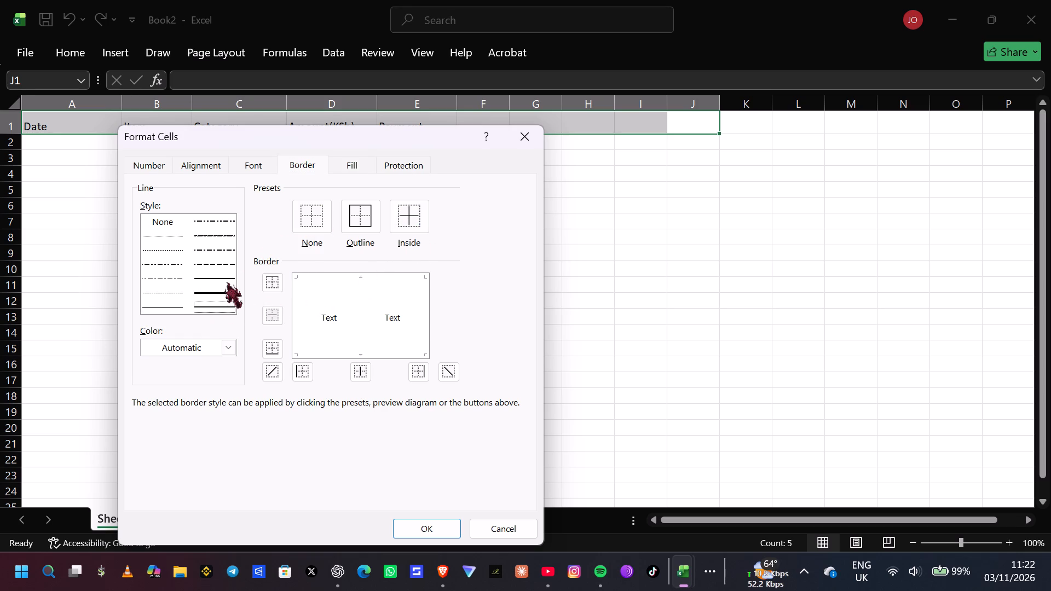
pyautogui.click(228, 288)
pyautogui.click(276, 286)
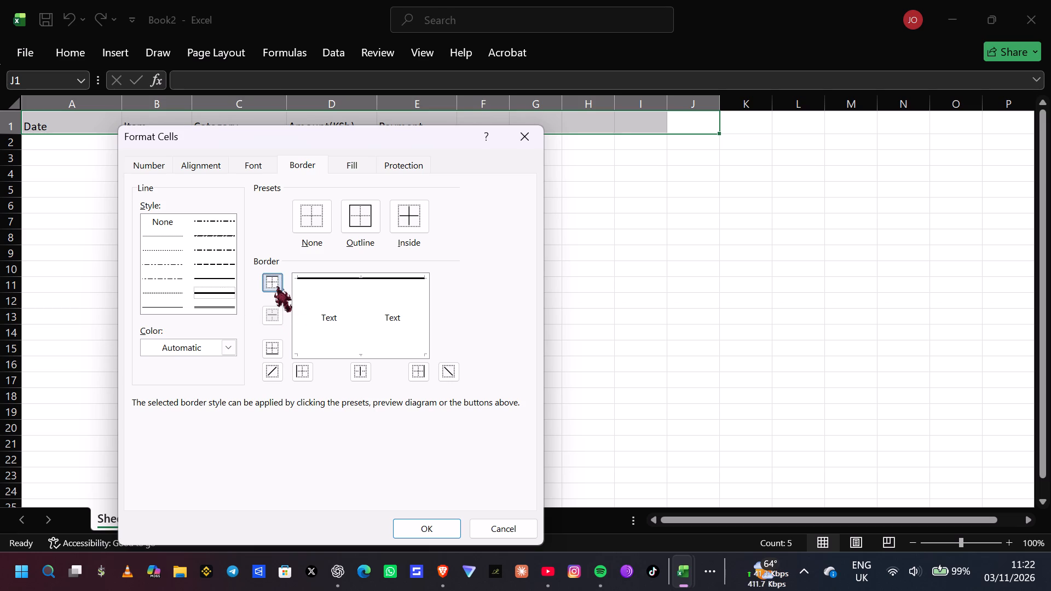
pyautogui.click(278, 309)
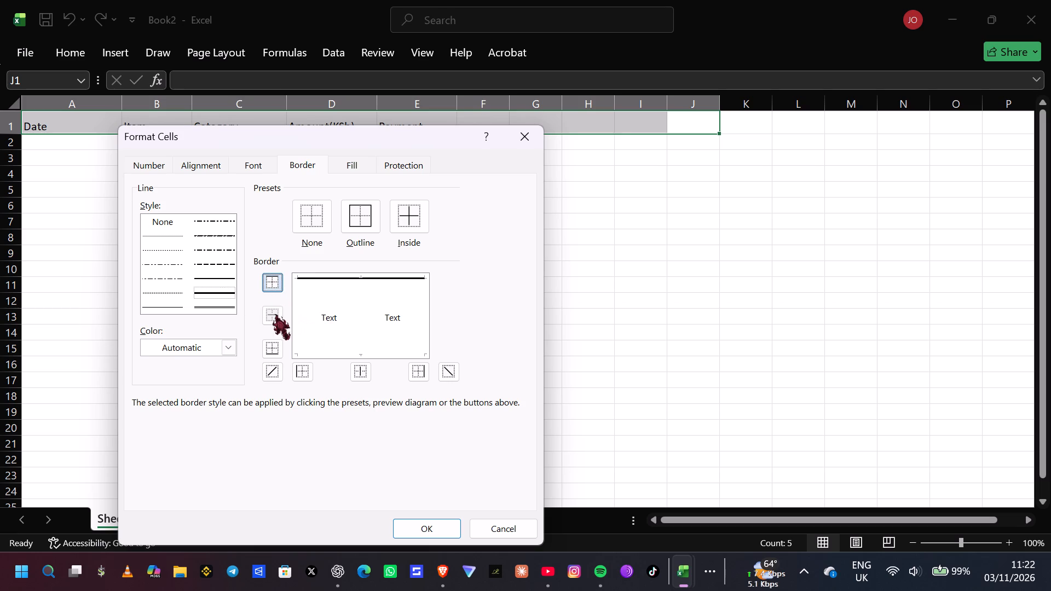
pyautogui.click(274, 315)
pyautogui.click(272, 310)
pyautogui.click(276, 341)
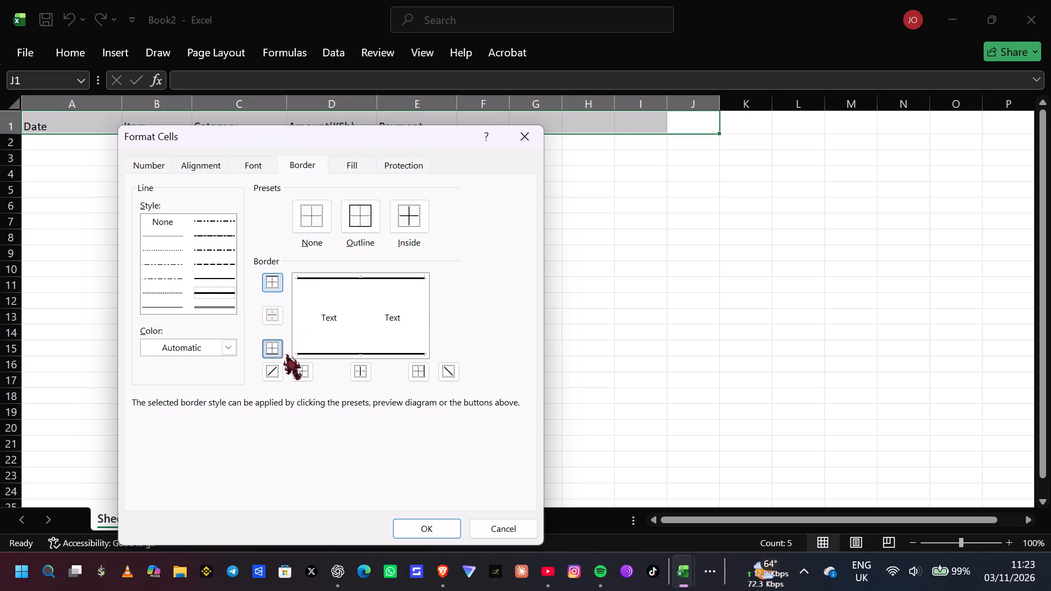
pyautogui.click(296, 367)
pyautogui.click(353, 375)
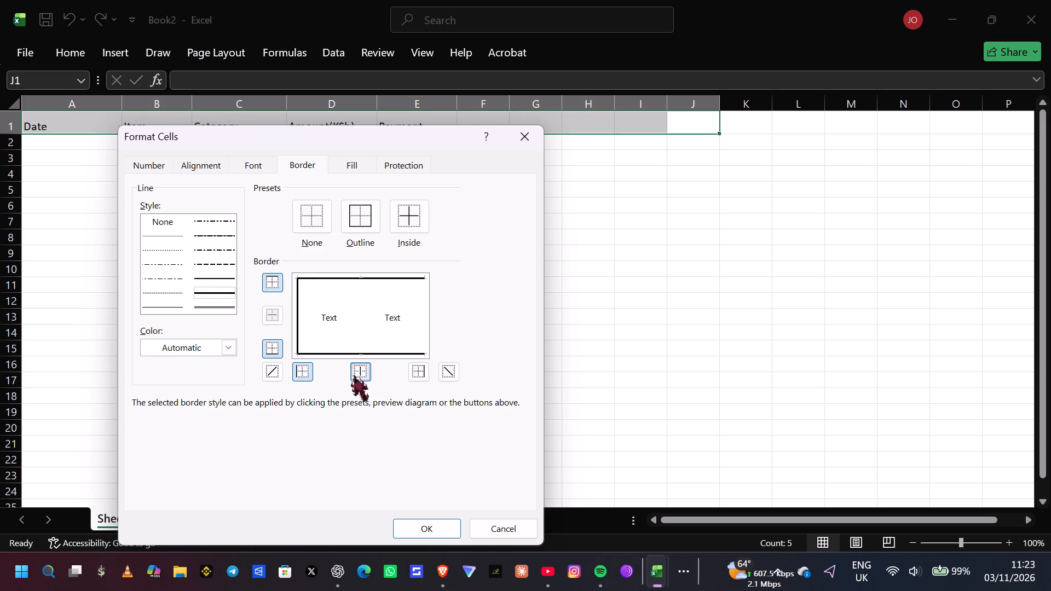
pyautogui.click(415, 376)
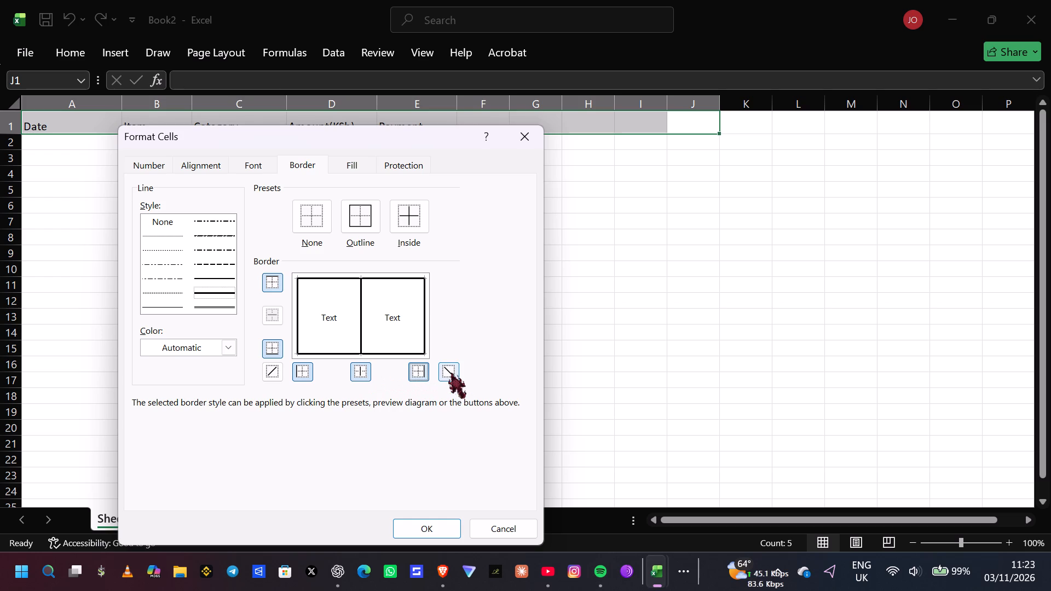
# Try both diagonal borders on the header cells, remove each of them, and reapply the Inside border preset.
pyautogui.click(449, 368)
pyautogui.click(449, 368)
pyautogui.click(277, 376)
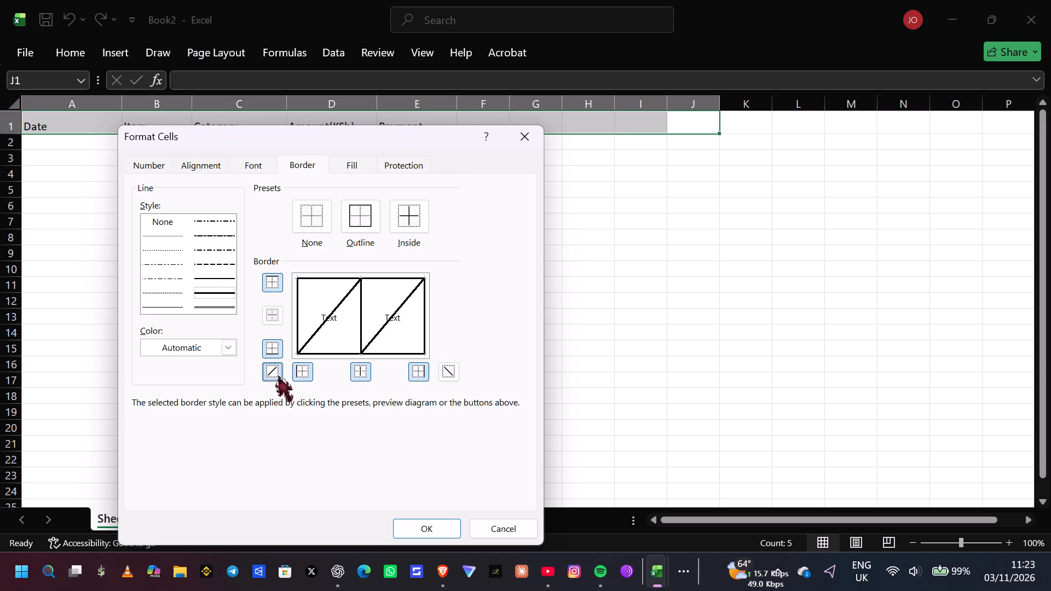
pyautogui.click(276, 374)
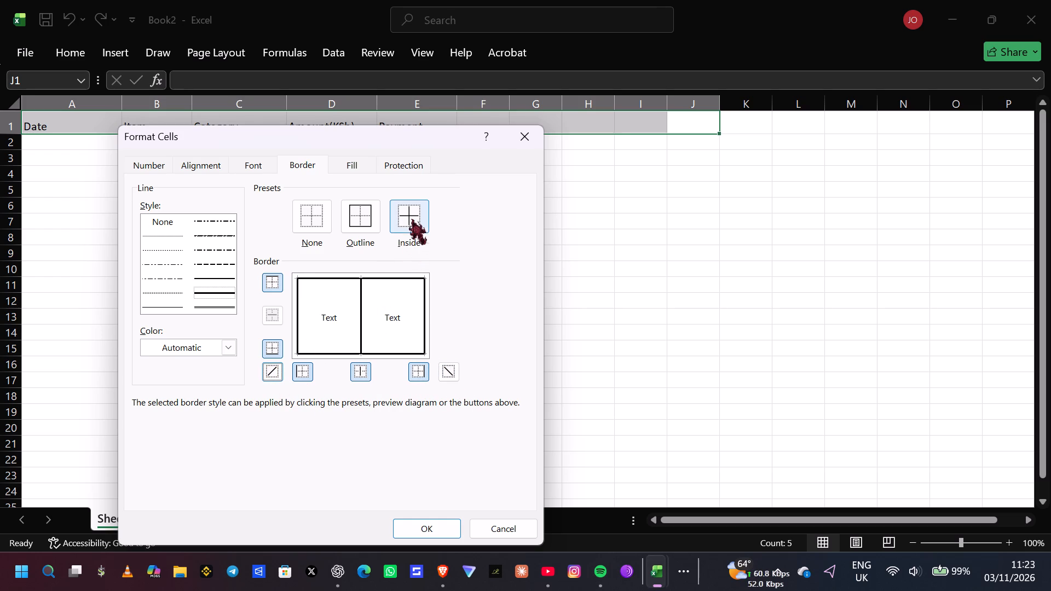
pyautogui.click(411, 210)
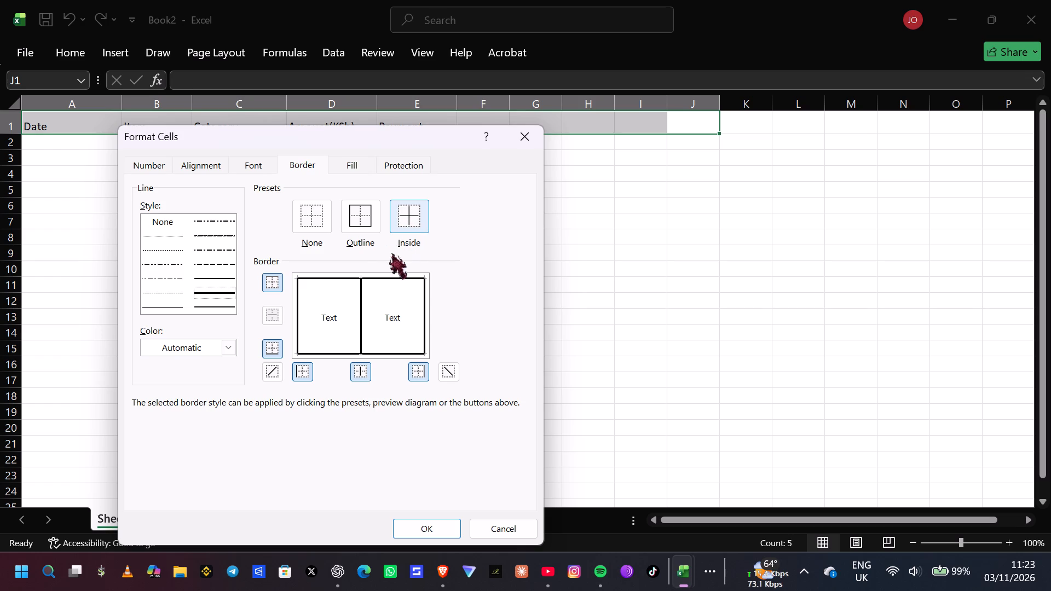
# Set the header range's background fill to medium grey and apply the cell formatting.
pyautogui.click(347, 153)
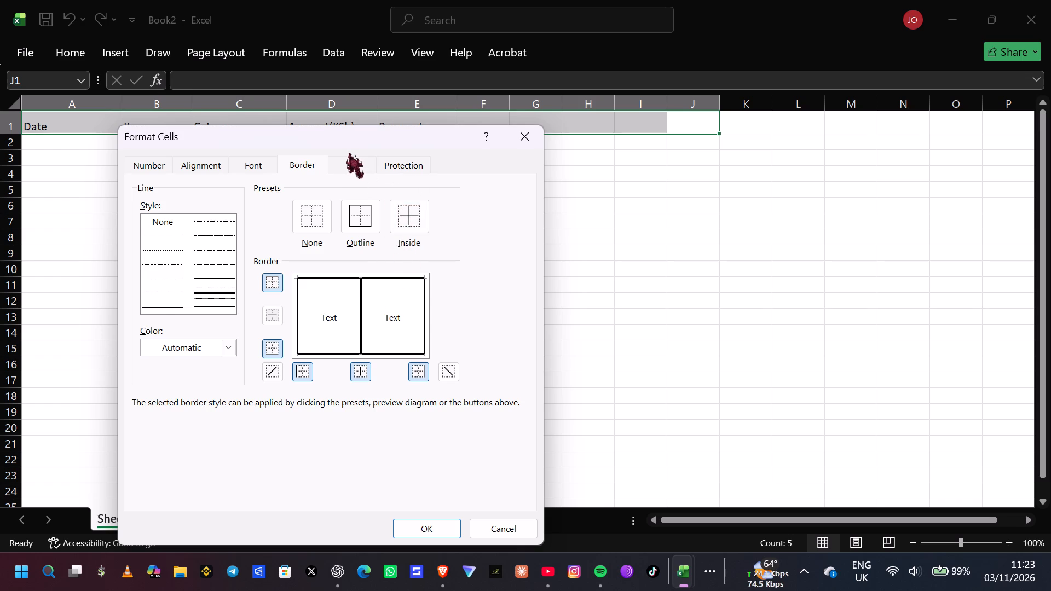
pyautogui.click(355, 171)
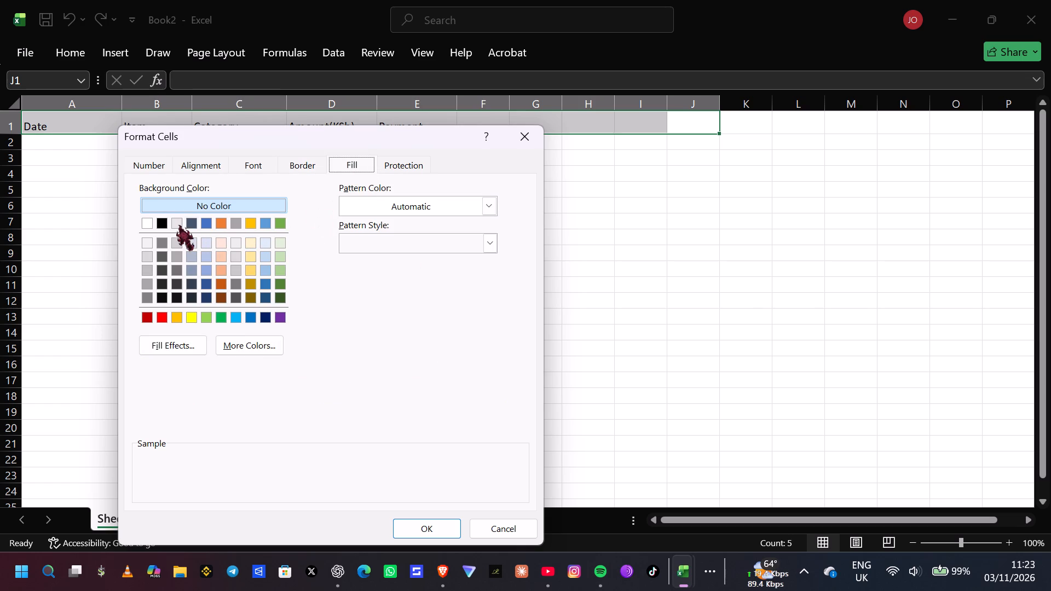
pyautogui.click(178, 225)
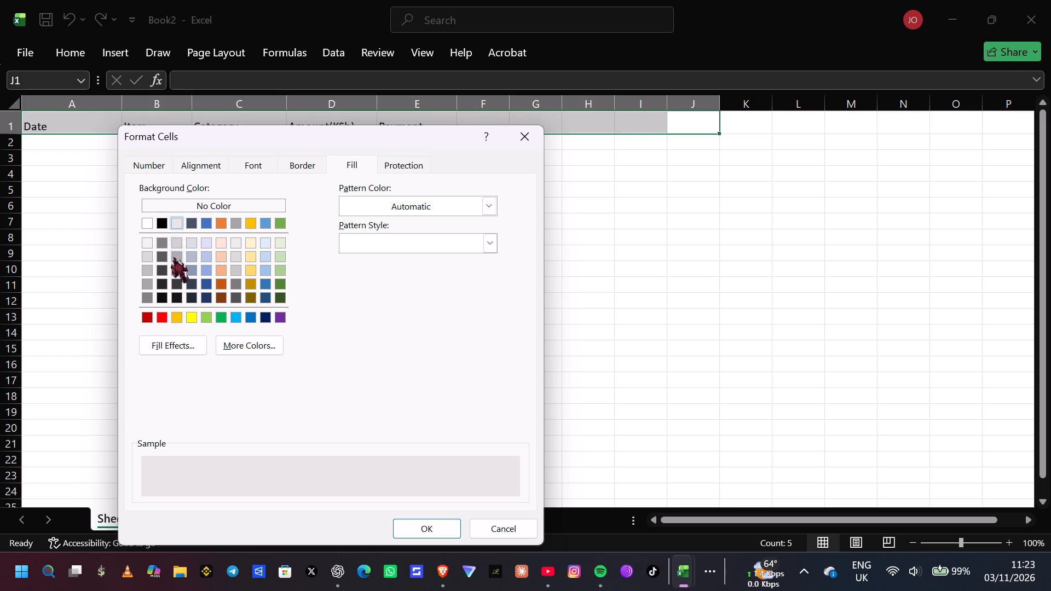
pyautogui.click(147, 296)
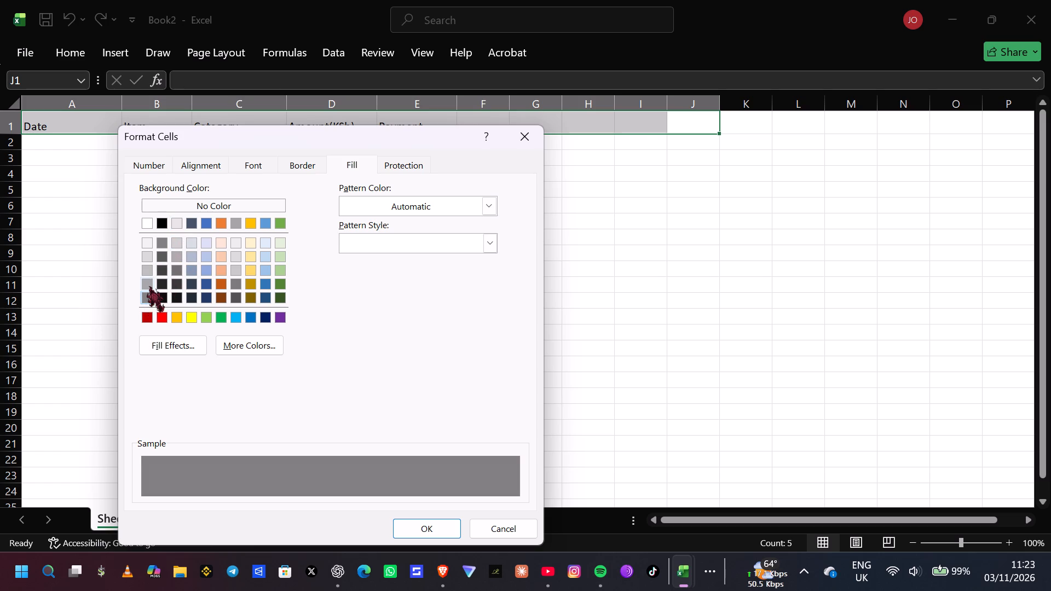
pyautogui.click(149, 281)
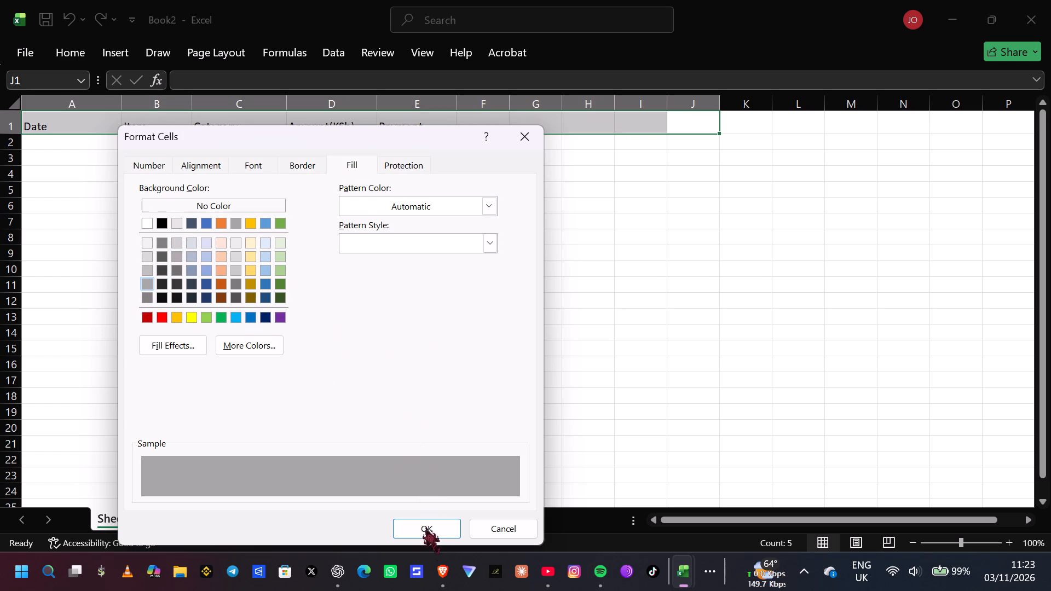
pyautogui.click(439, 531)
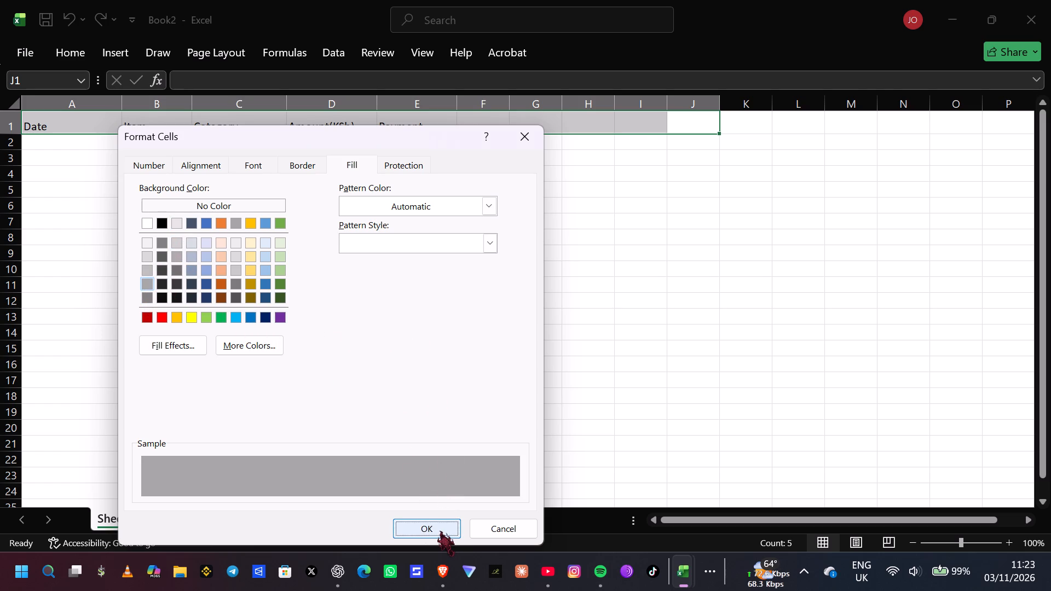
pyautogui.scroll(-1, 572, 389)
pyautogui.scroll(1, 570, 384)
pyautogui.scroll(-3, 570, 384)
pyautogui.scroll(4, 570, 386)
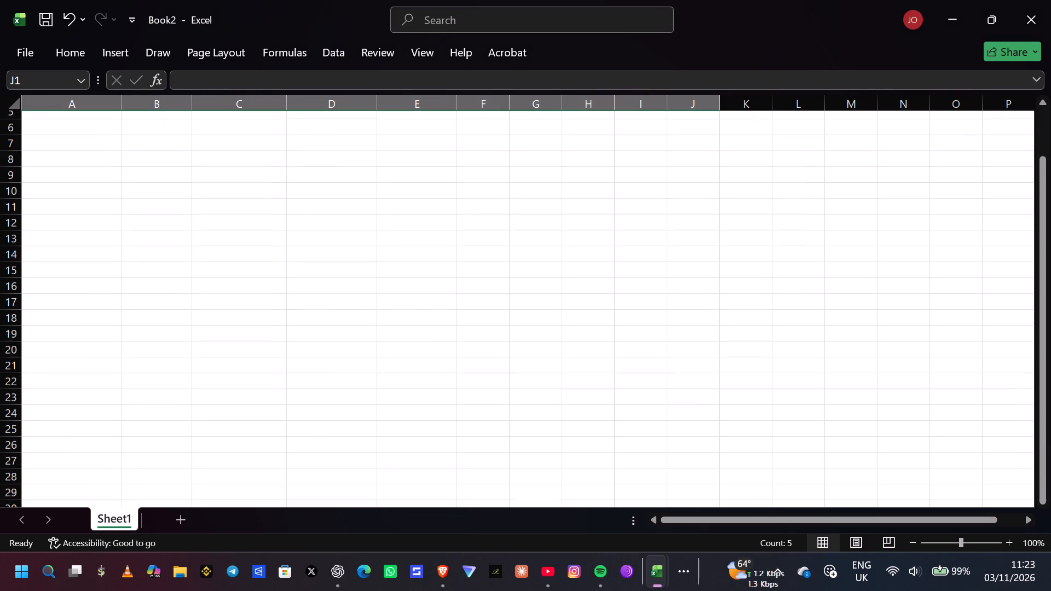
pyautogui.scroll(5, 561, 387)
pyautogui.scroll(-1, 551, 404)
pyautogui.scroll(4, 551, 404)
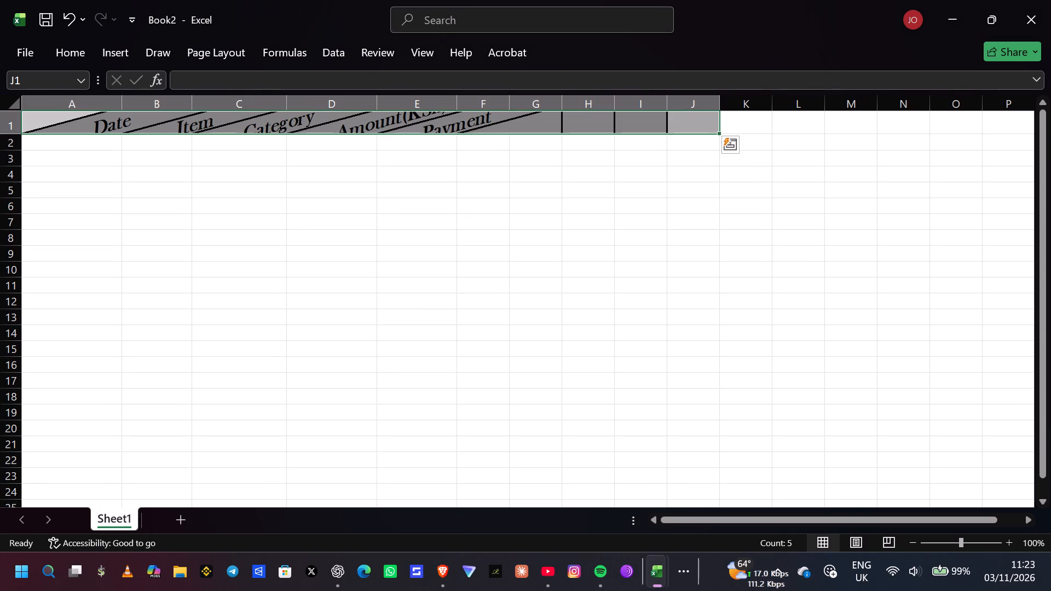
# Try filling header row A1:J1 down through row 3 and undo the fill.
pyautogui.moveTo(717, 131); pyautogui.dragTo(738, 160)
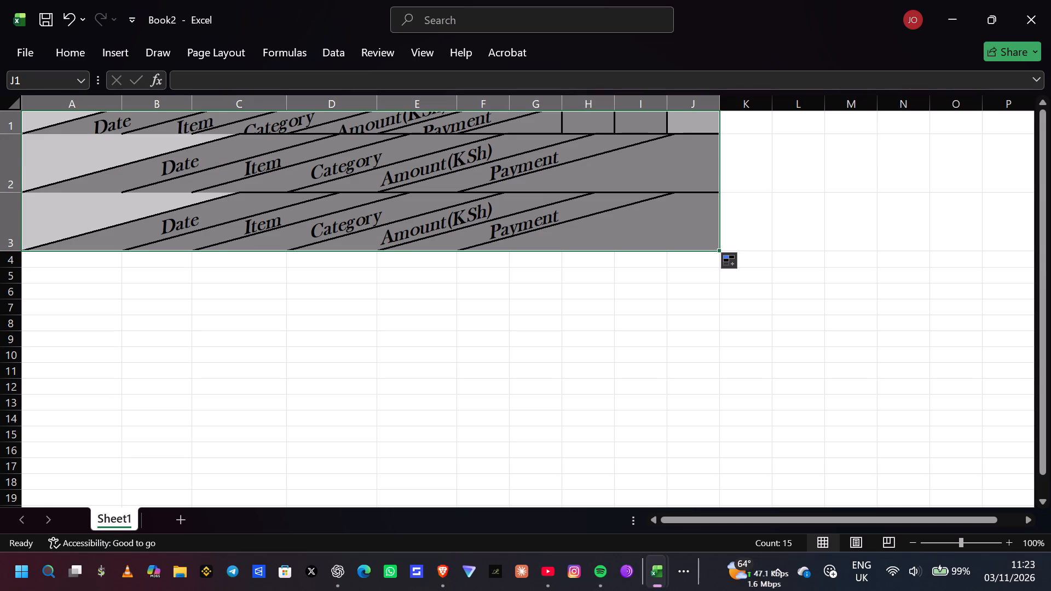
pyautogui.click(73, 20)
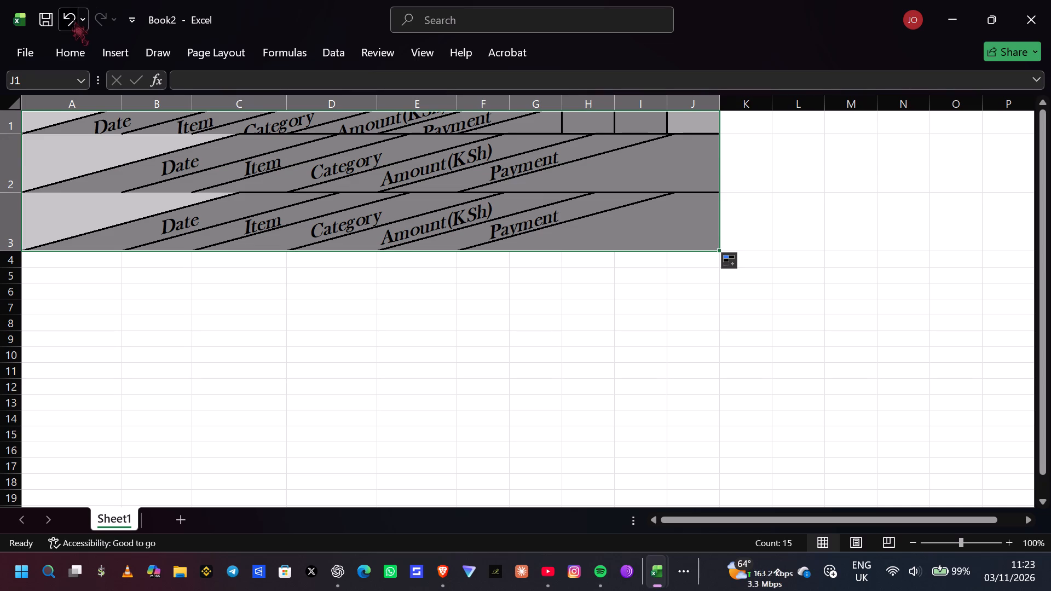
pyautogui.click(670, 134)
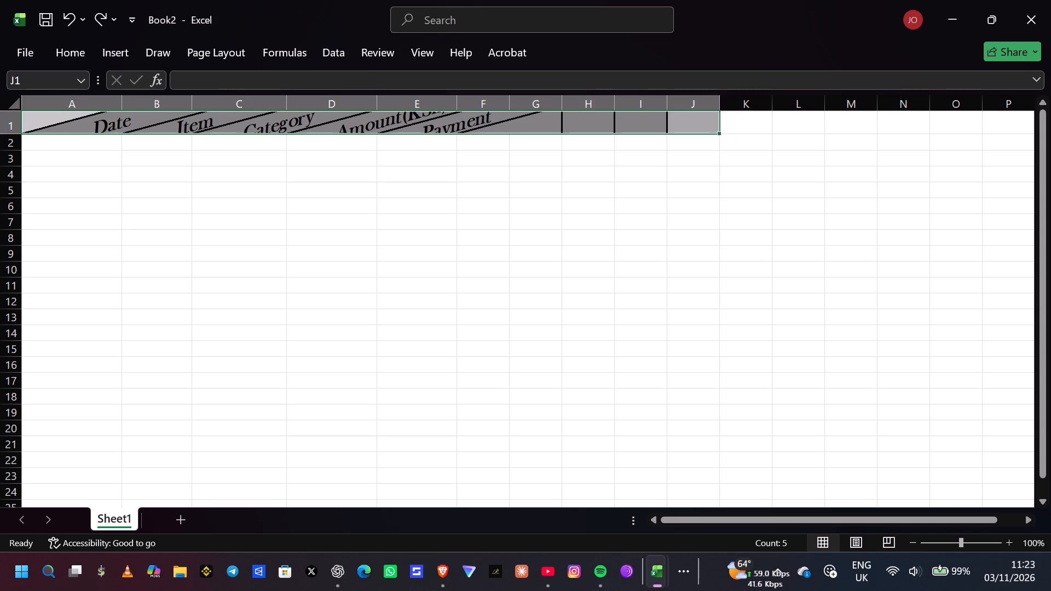
# Increase the height of row 1 to give the slanted header texts enough room.
pyautogui.moveTo(16, 134); pyautogui.dragTo(17, 152)
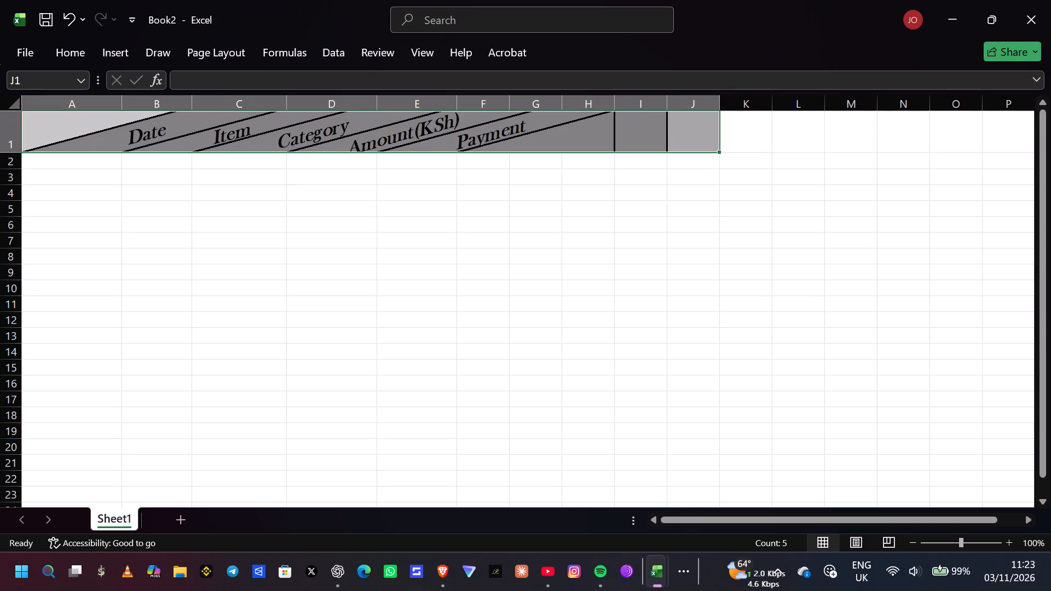
pyautogui.moveTo(19, 153); pyautogui.dragTo(16, 181)
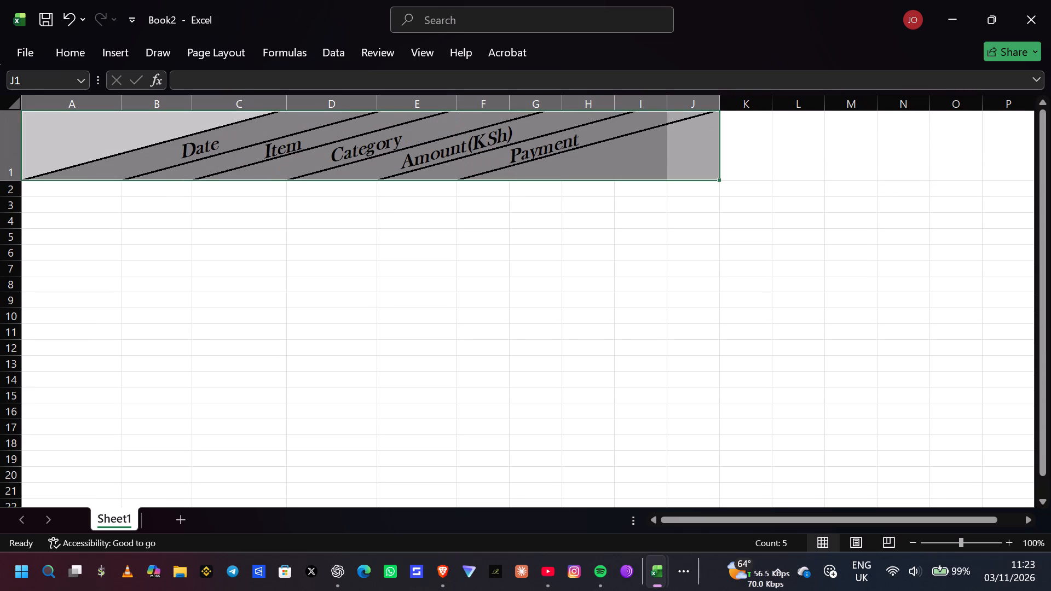
# Open the cell formatting for header range A1:J1 and remove the inside vertical border.
pyautogui.rightClick(627, 158)
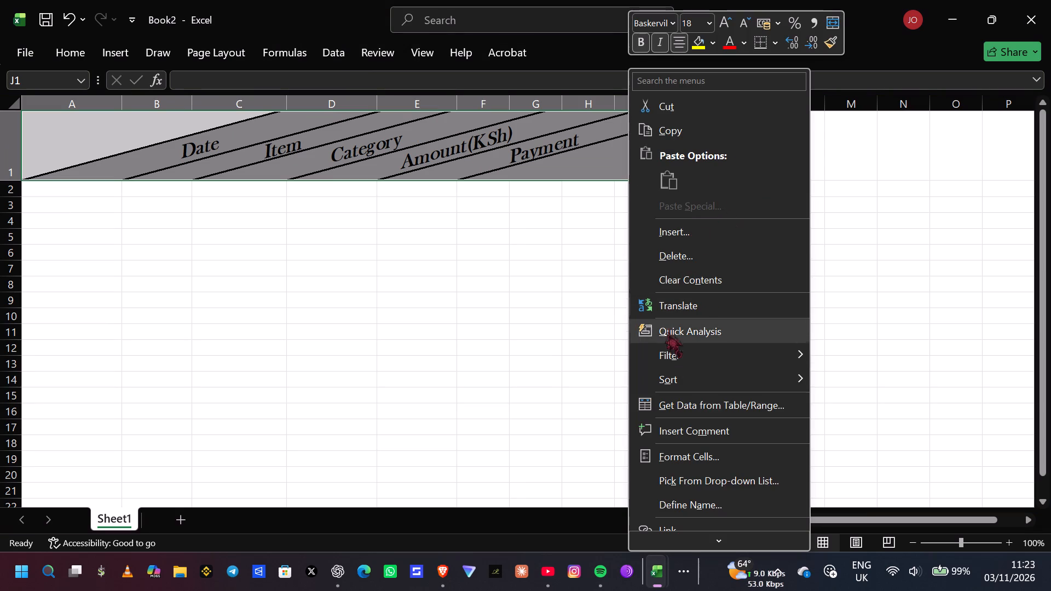
pyautogui.click(696, 452)
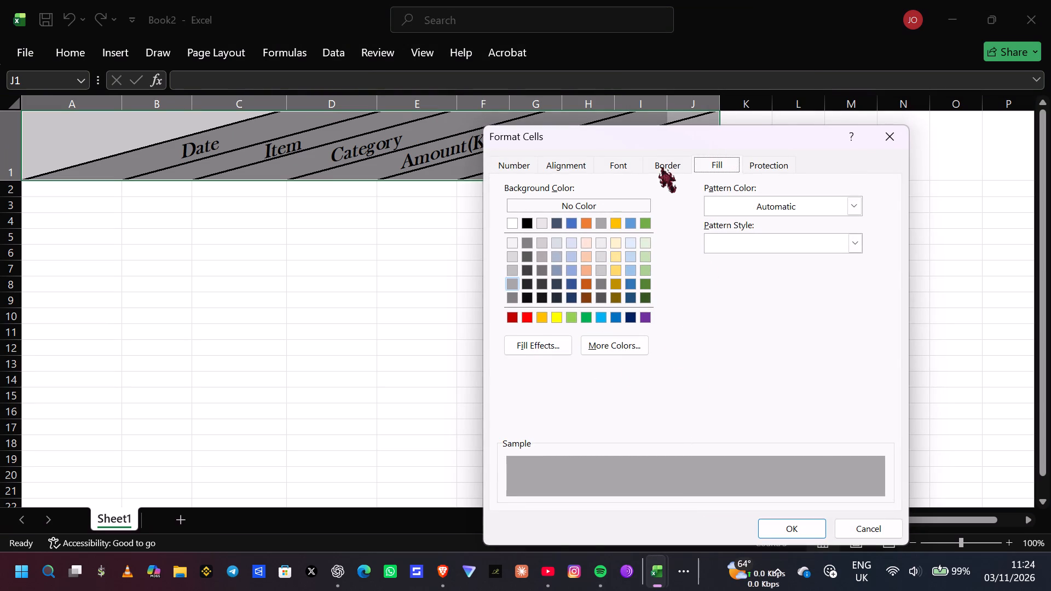
pyautogui.click(662, 163)
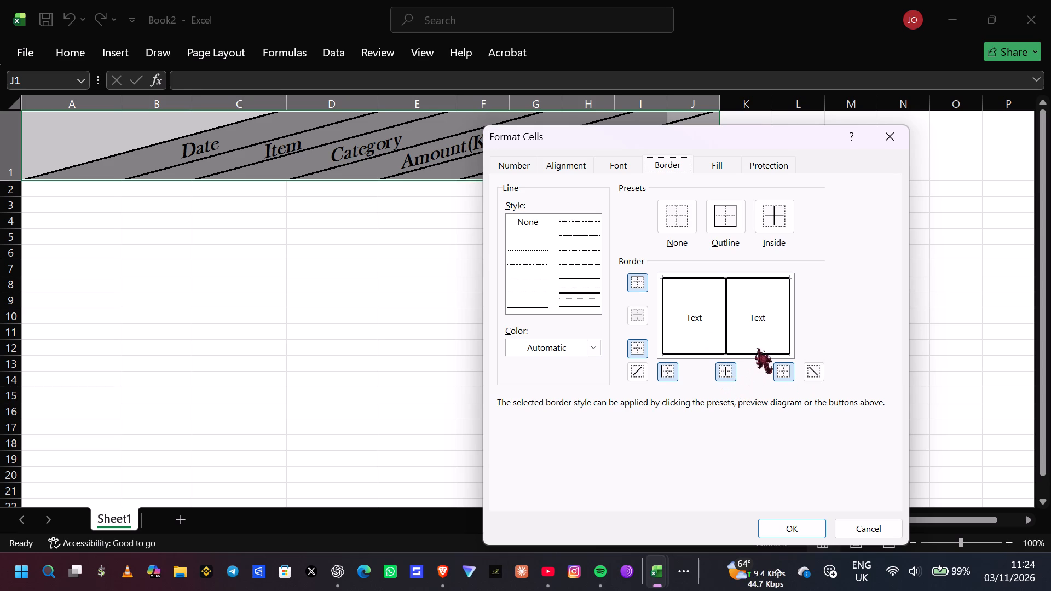
pyautogui.click(725, 366)
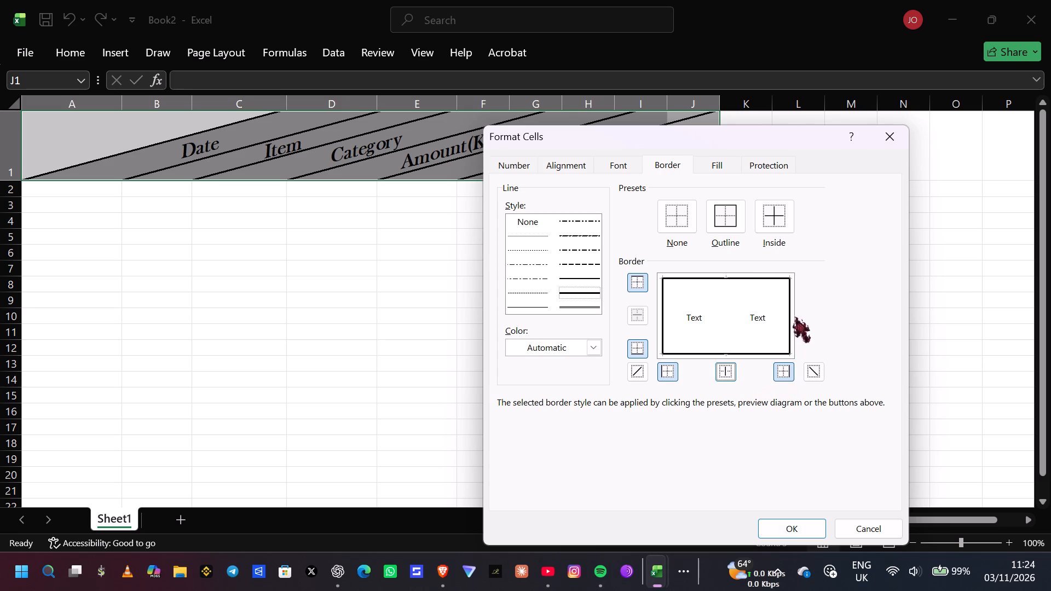
# Reduce the header font size to 11 and apply the cell formatting.
pyautogui.click(615, 166)
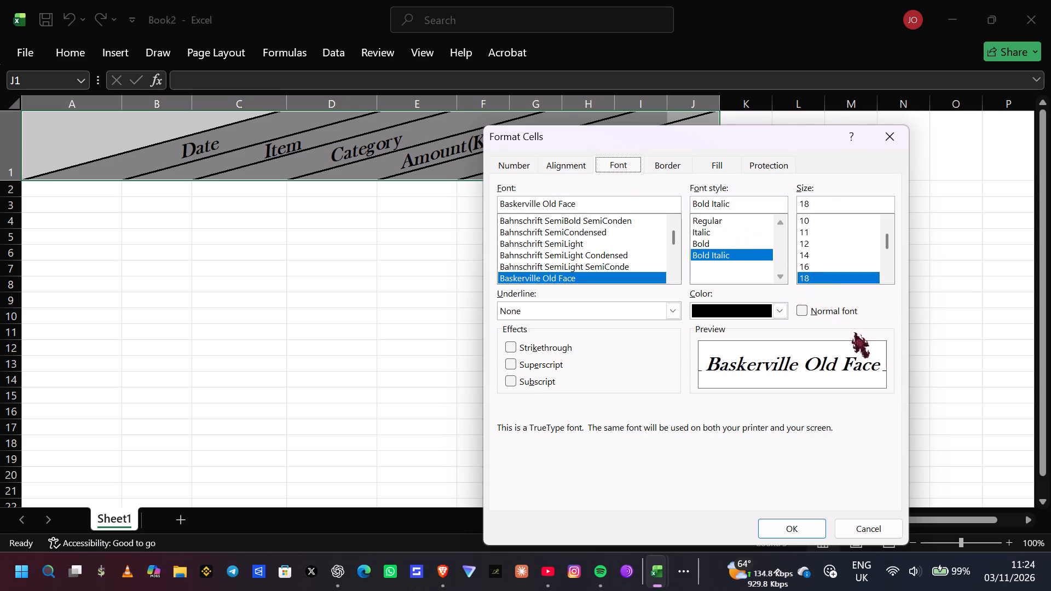
pyautogui.click(807, 240)
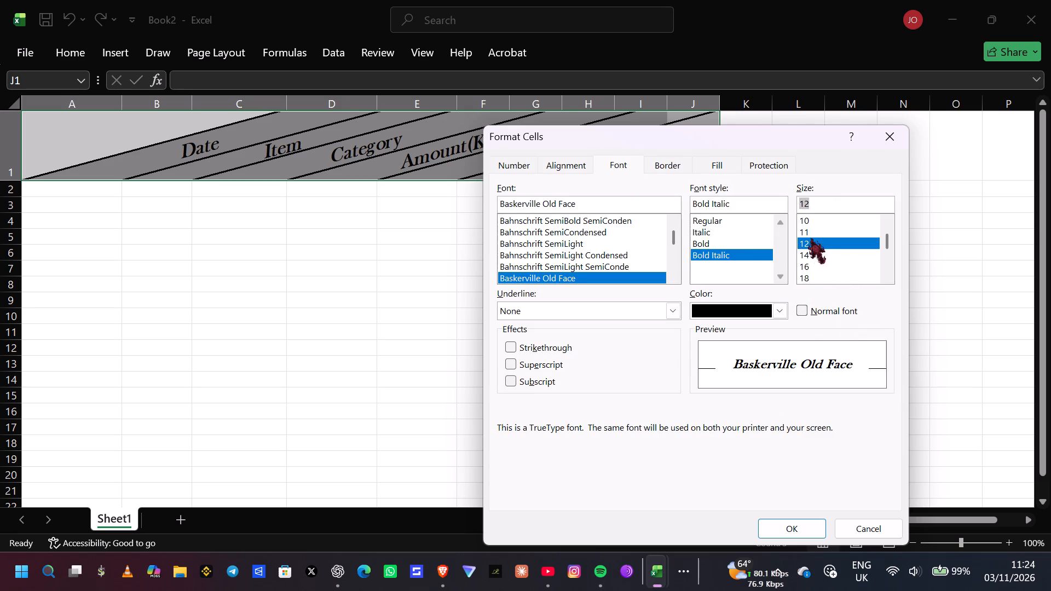
pyautogui.click(806, 228)
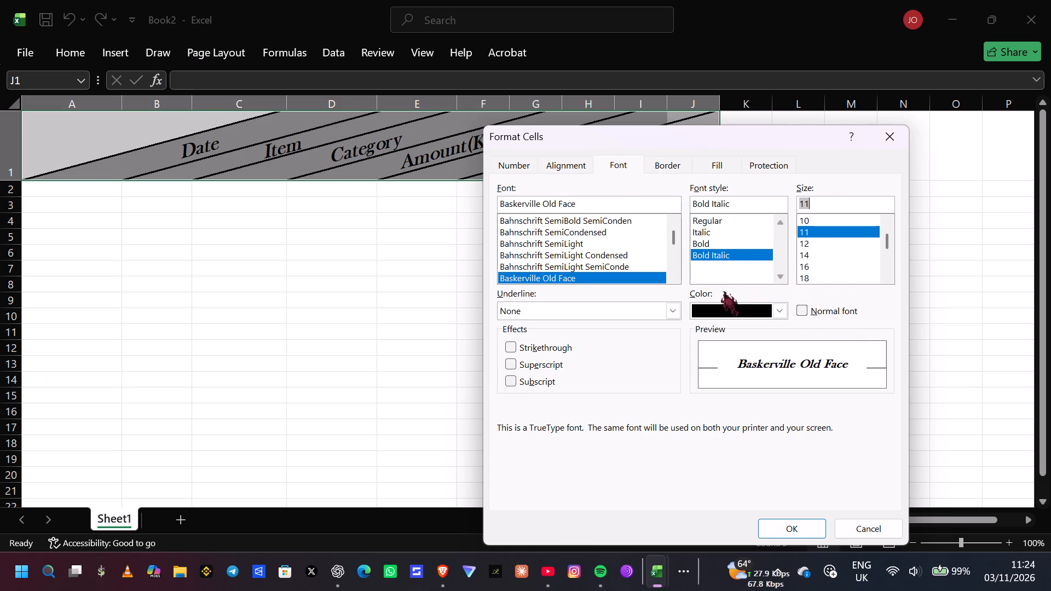
pyautogui.click(811, 524)
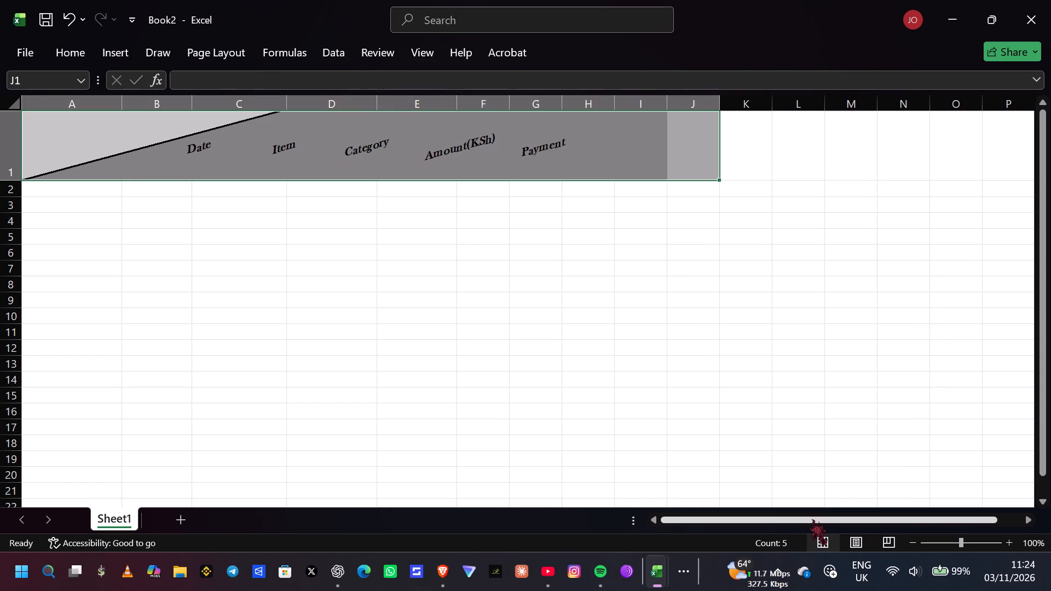
# Remove all borders from header range A1:J1 through the cell formatting.
pyautogui.rightClick(508, 134)
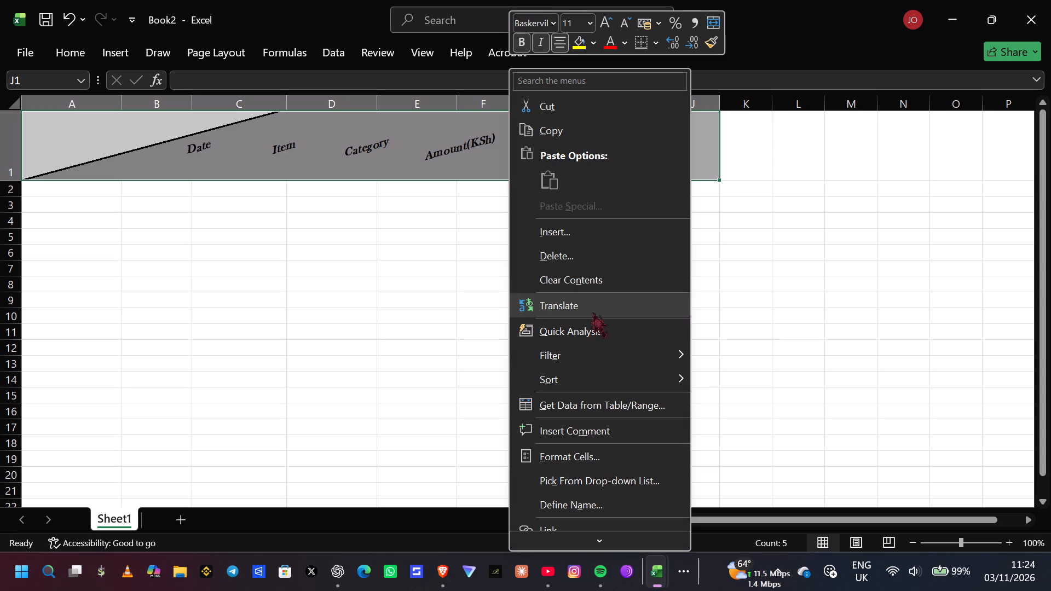
pyautogui.scroll(-2, 599, 403)
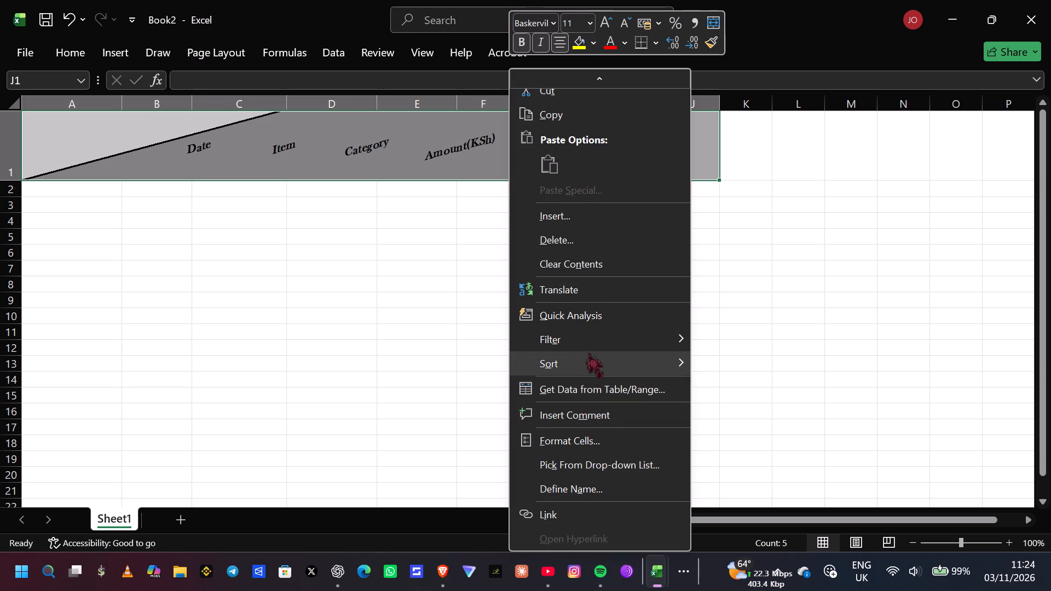
pyautogui.scroll(-4, 579, 247)
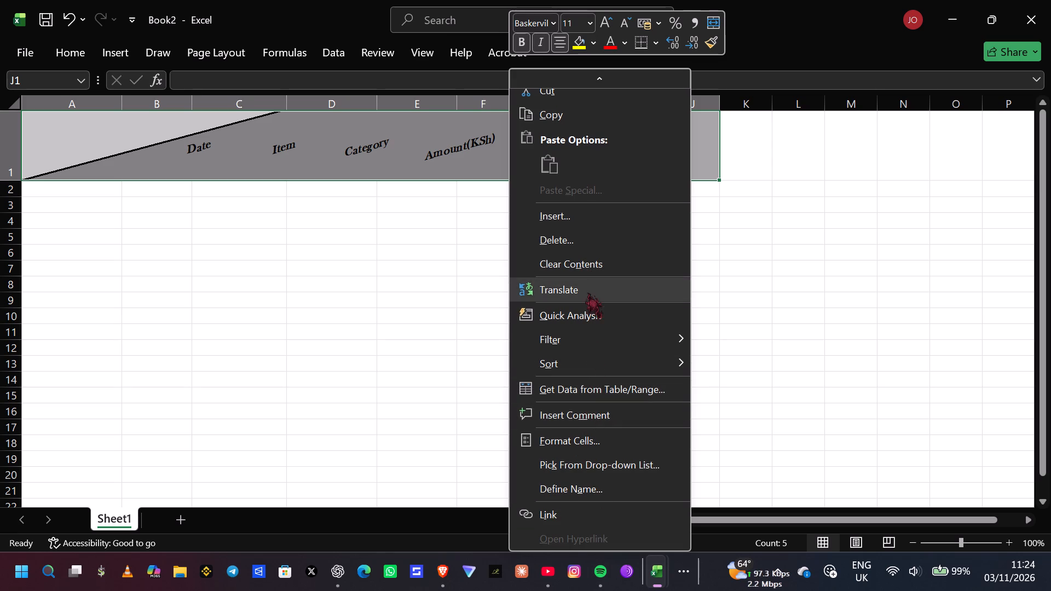
pyautogui.click(579, 442)
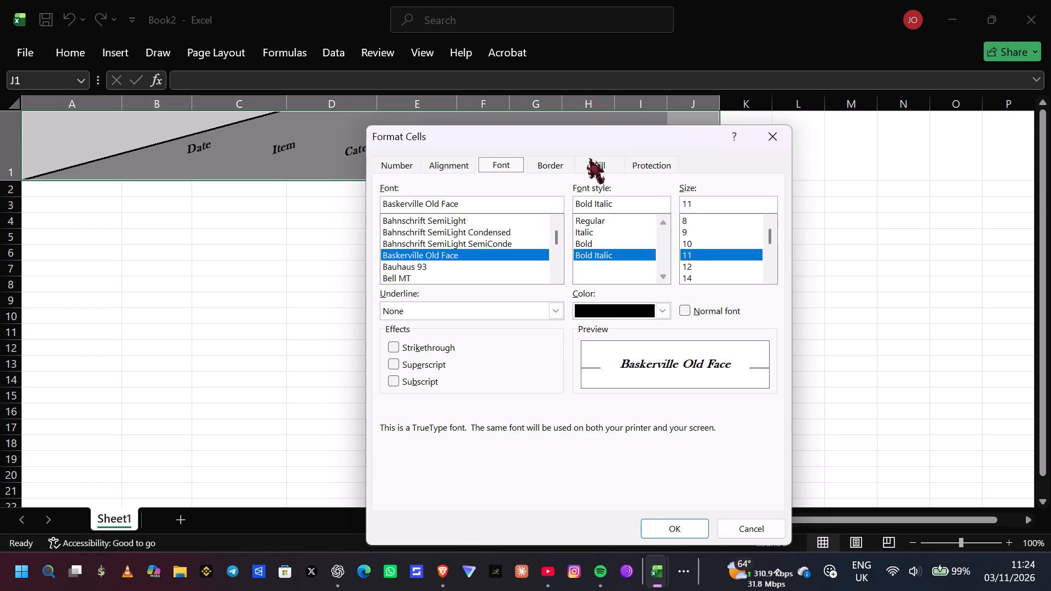
pyautogui.click(562, 167)
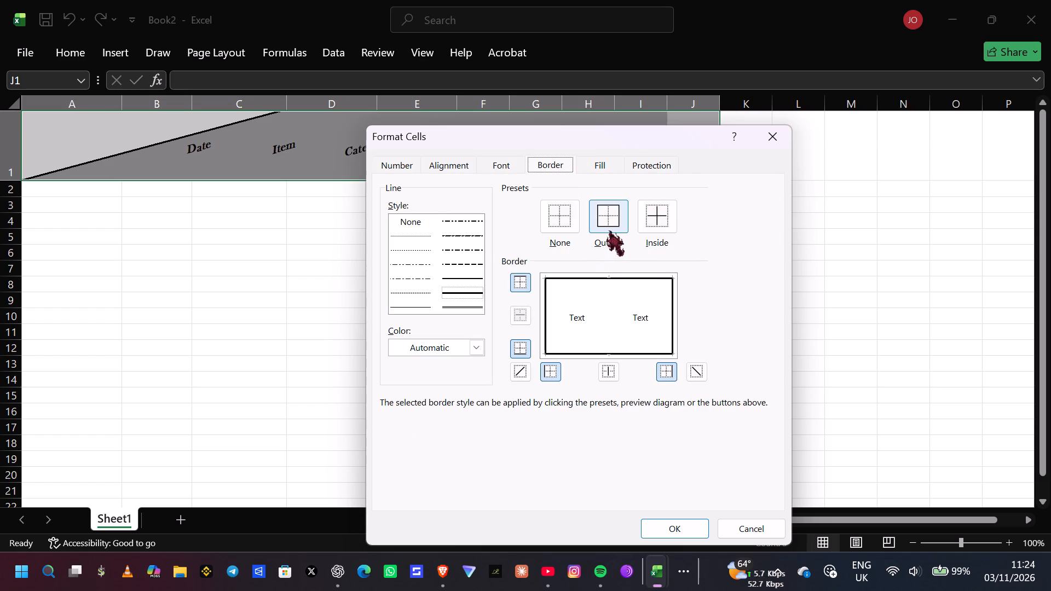
pyautogui.click(570, 220)
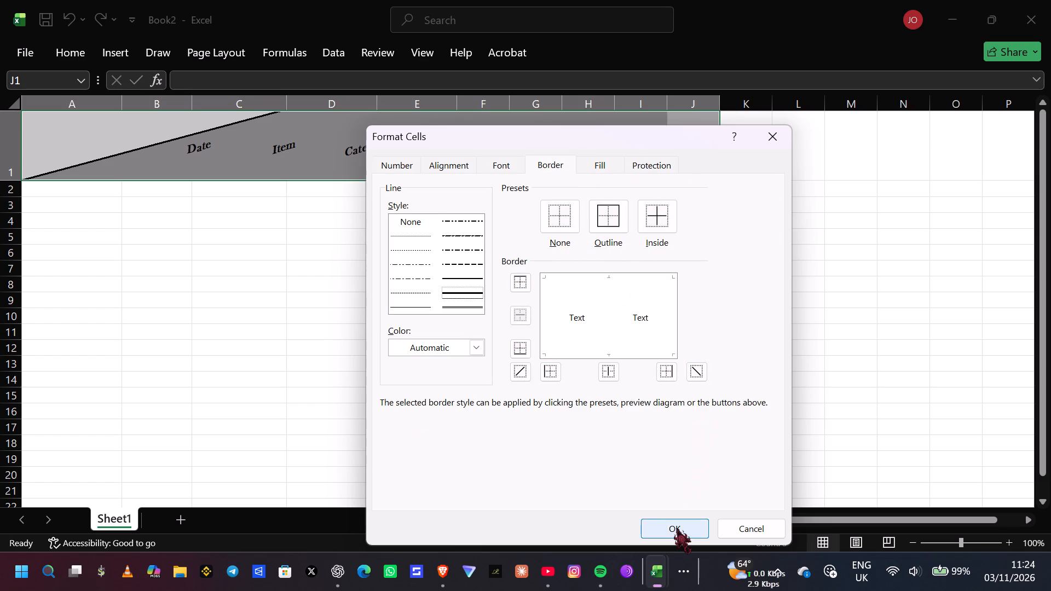
pyautogui.click(675, 528)
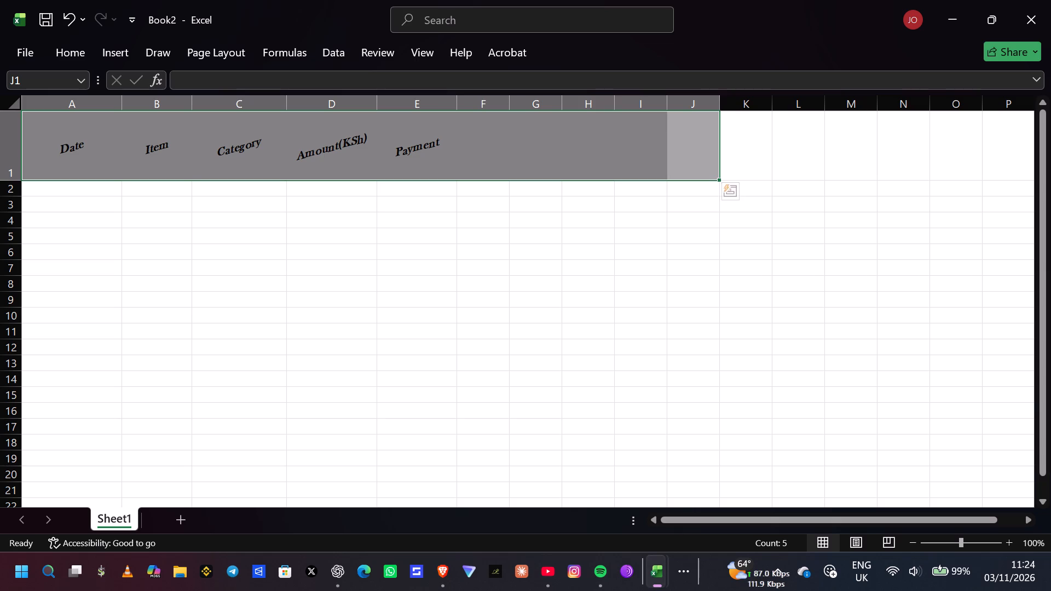
pyautogui.scroll(-2, 26, 171)
pyautogui.scroll(2, 62, 152)
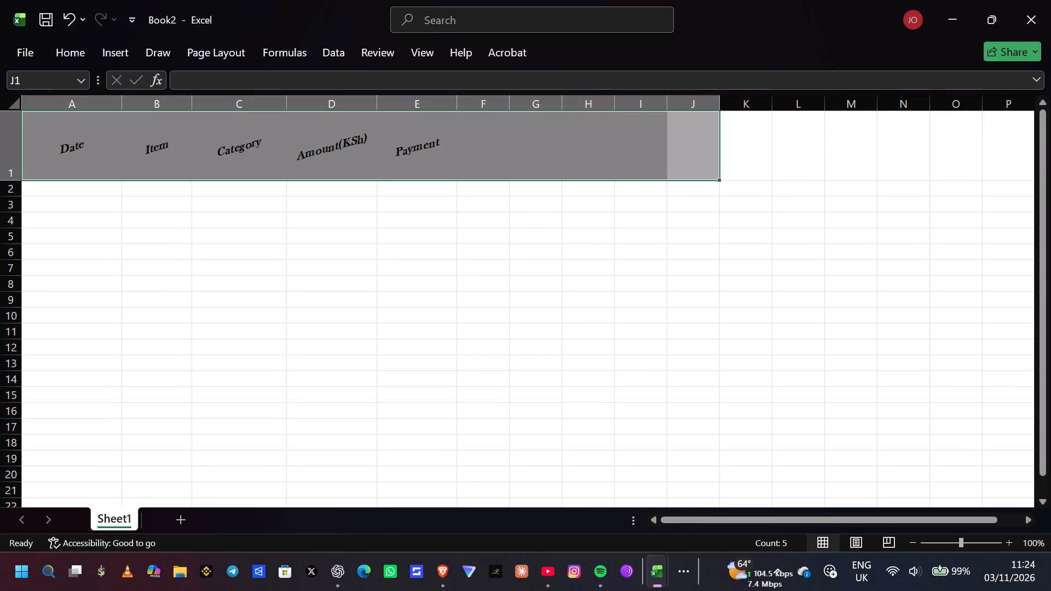
# Enter Lunch in cell A2, directly below the Date header.
pyautogui.click(102, 187)
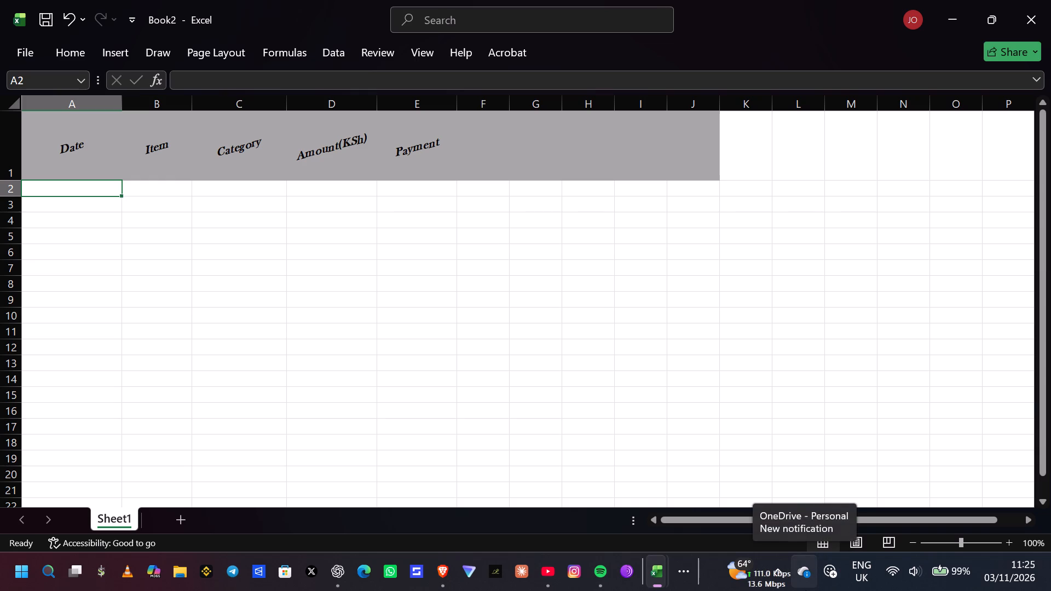
pyautogui.hotkey('shift', 'l')
pyautogui.write('unch')
pyautogui.press('Down')
pyautogui.press('Up')
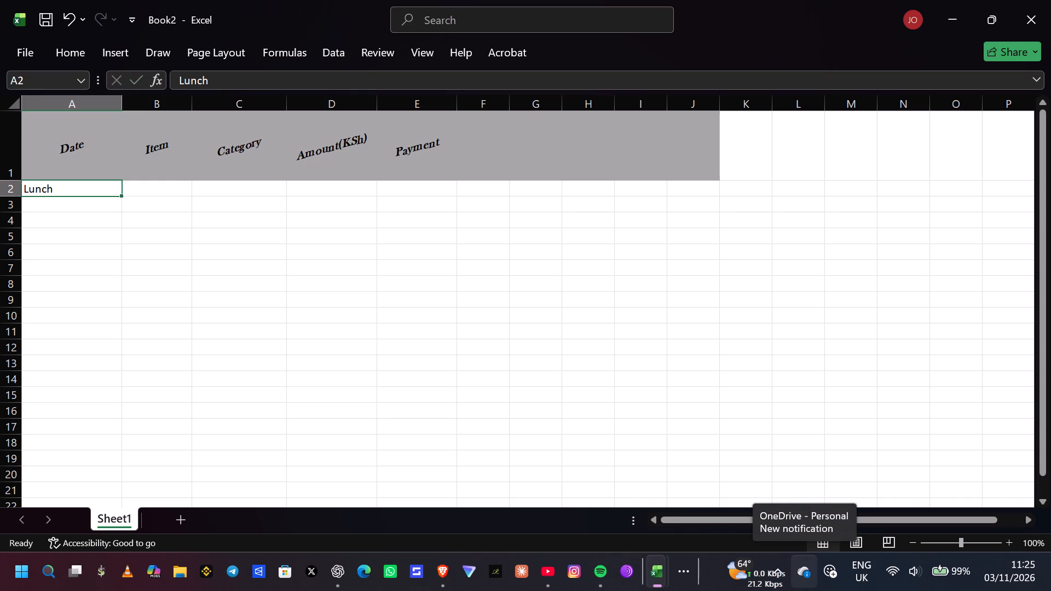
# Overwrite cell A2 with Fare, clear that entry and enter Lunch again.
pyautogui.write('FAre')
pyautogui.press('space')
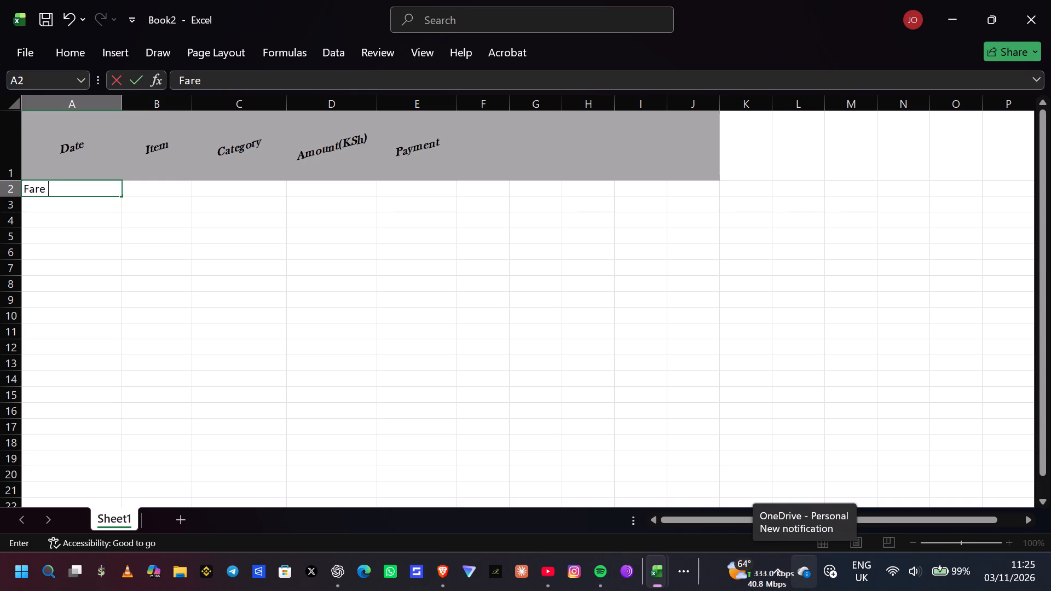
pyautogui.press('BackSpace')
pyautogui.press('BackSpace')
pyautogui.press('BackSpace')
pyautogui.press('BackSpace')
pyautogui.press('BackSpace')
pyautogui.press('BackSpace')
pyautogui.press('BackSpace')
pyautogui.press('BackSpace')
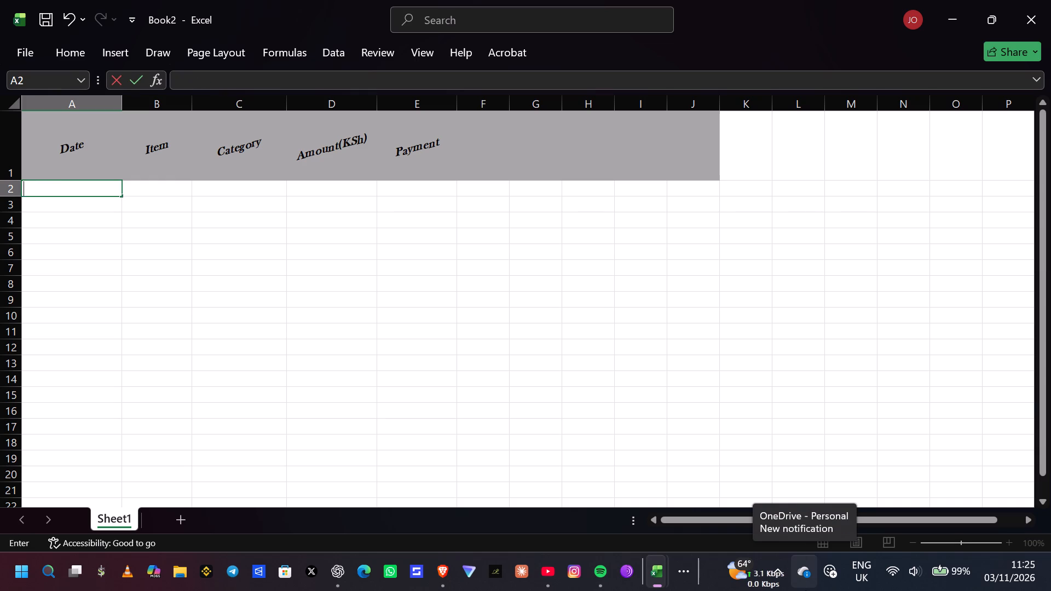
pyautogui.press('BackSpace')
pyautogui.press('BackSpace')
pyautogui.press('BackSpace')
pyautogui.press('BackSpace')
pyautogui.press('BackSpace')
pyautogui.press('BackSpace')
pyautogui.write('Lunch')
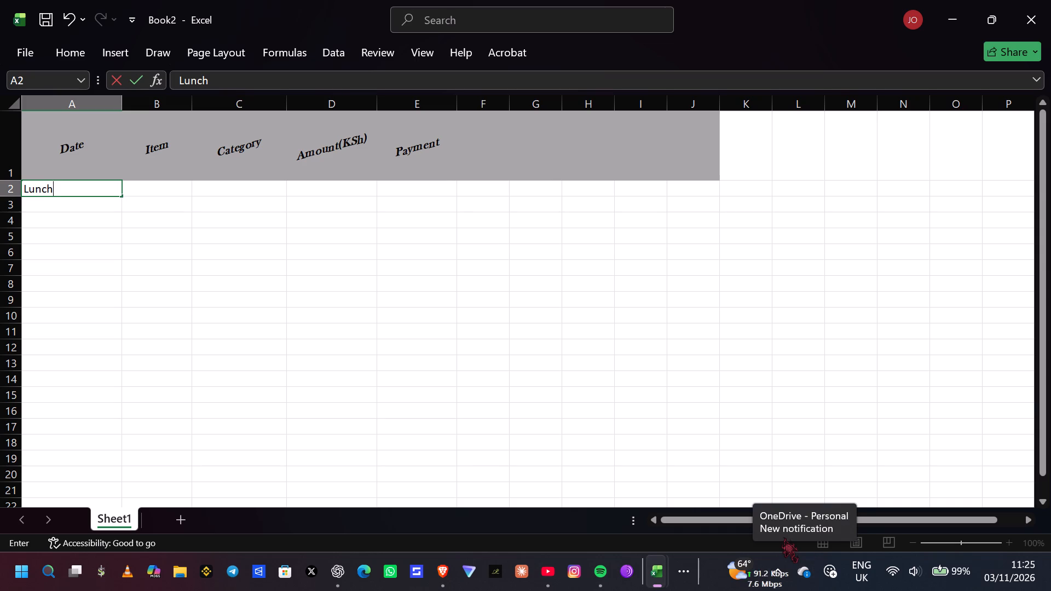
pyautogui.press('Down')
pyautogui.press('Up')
# Enter Fare in cell A3, below the Lunch entry.
pyautogui.press('Down')
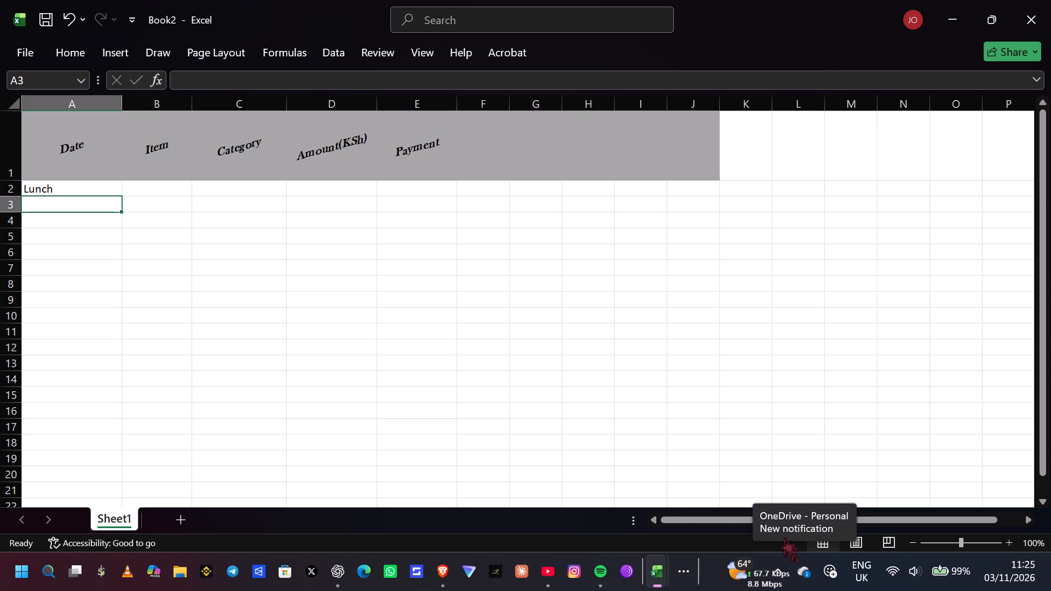
pyautogui.write('FAre')
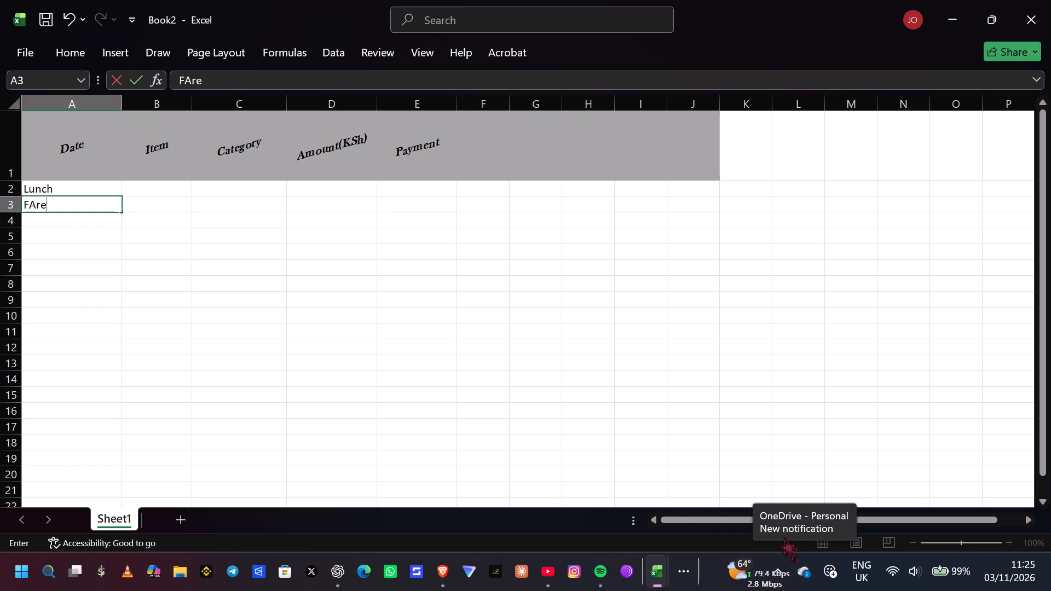
pyautogui.press('space')
pyautogui.press('Down')
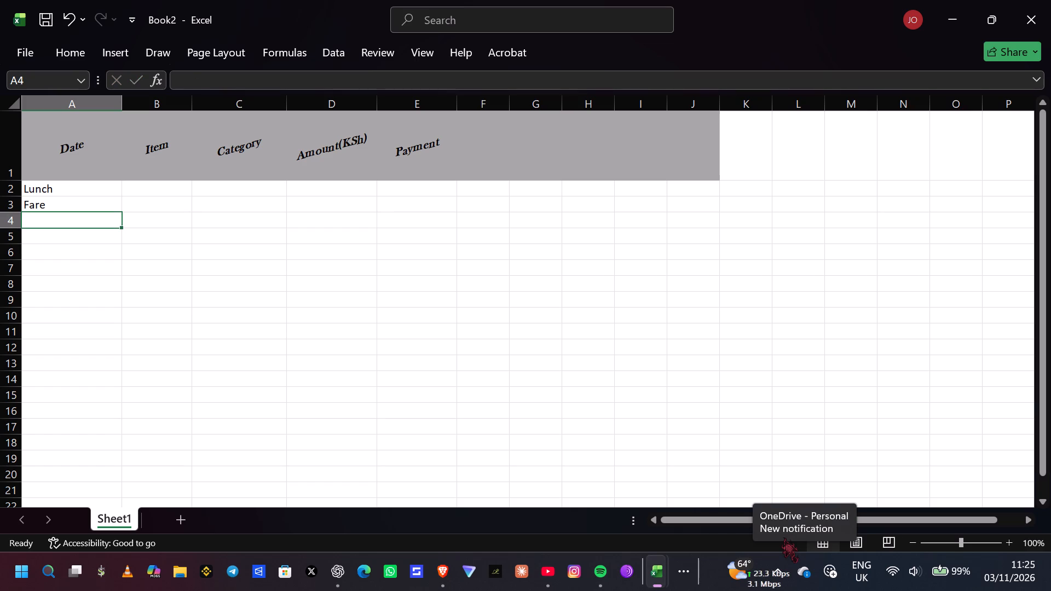
# Enter Internet in cell A4, correcting the spelling before completing the entry.
pyautogui.write('Inr')
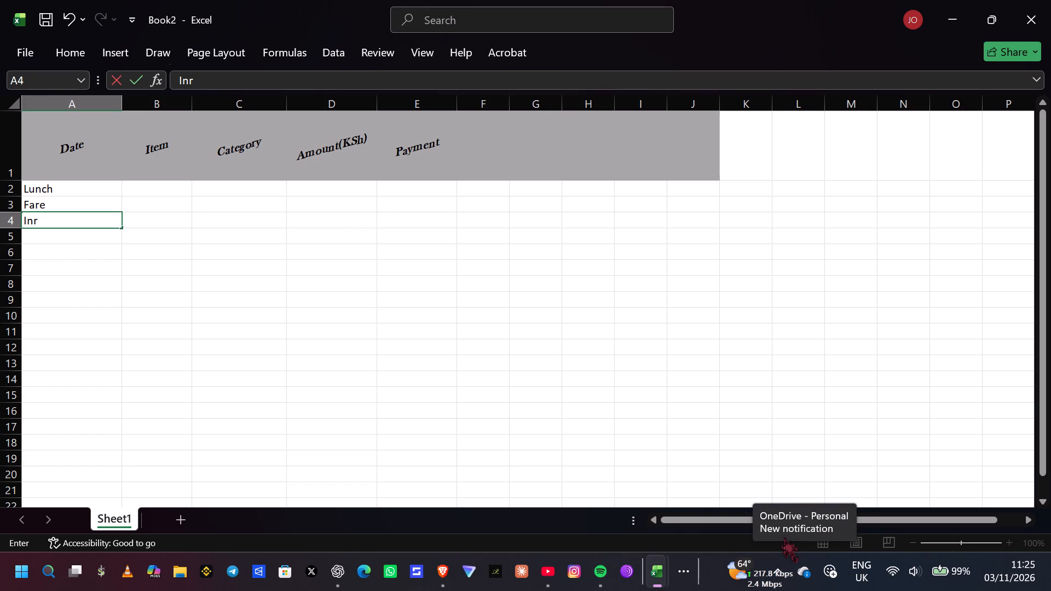
pyautogui.press('BackSpace')
pyautogui.write('ter')
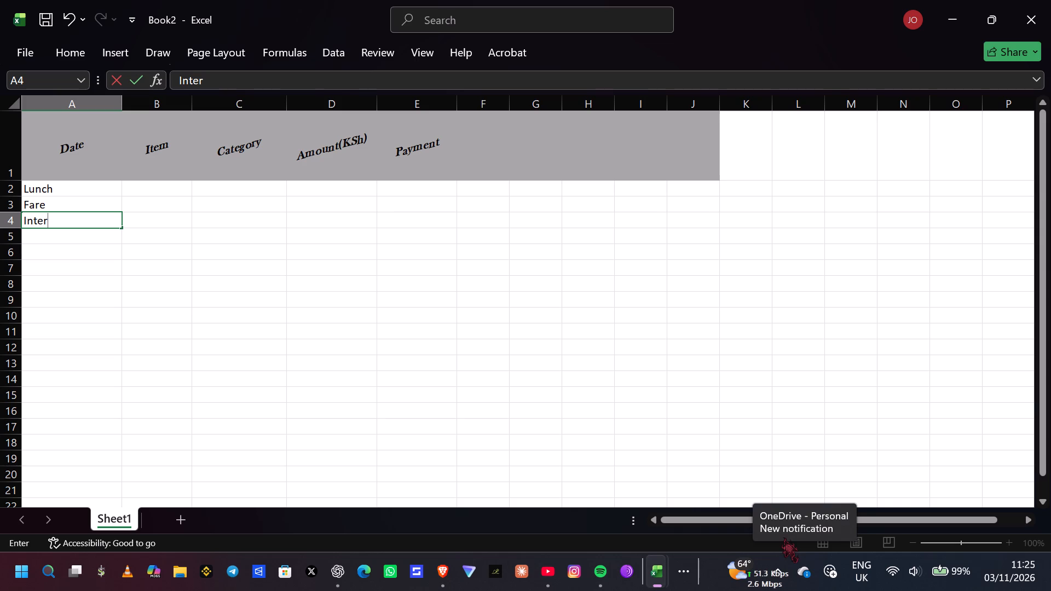
pyautogui.write('bet')
pyautogui.press('space')
pyautogui.press('BackSpace')
pyautogui.press('BackSpace')
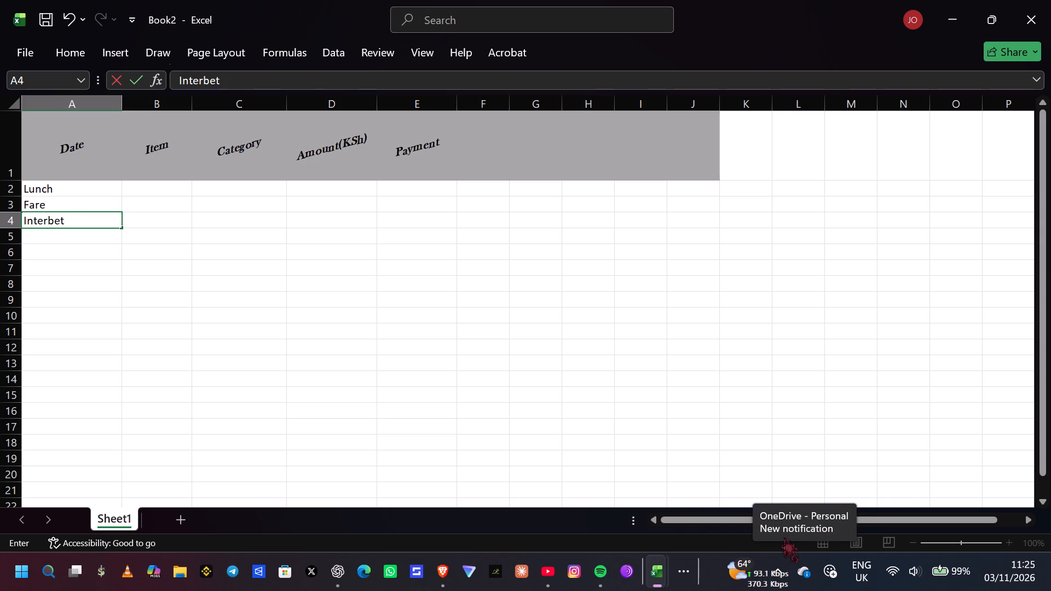
pyautogui.press('BackSpace')
pyautogui.press('BackSpace')
pyautogui.press('BackSpace')
pyautogui.write('rnet')
pyautogui.press('space')
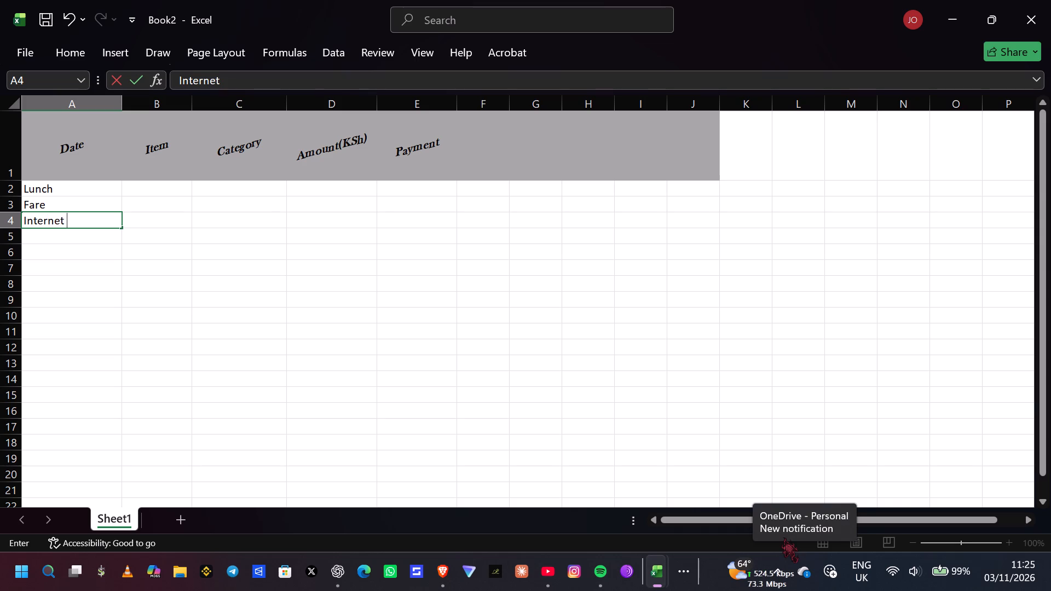
pyautogui.press('Down')
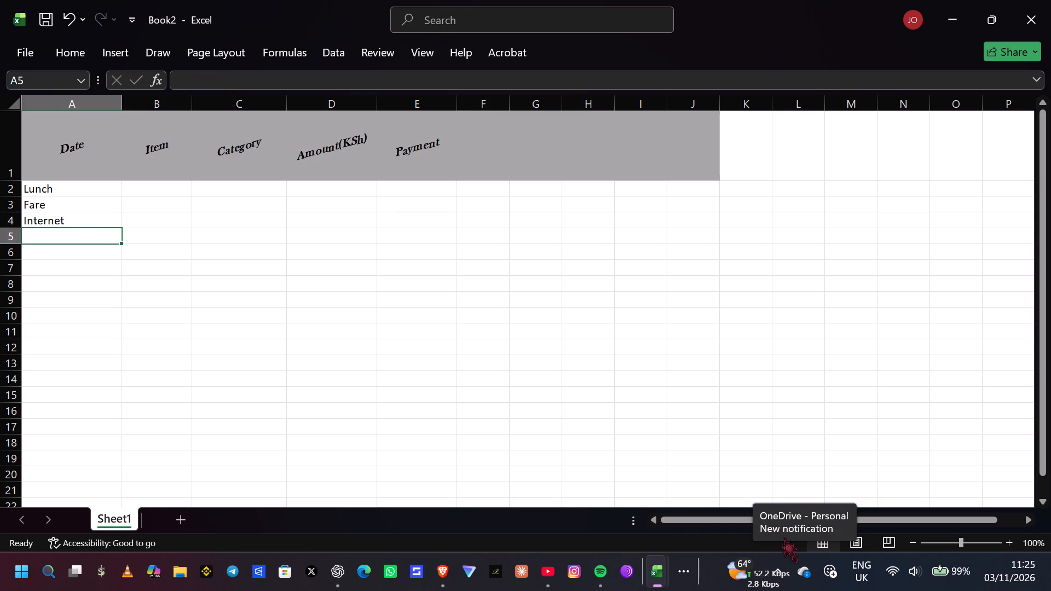
# Continue the list in column A with Note in A5, Lunch in A6 and Fare in A7.
pyautogui.write('Note')
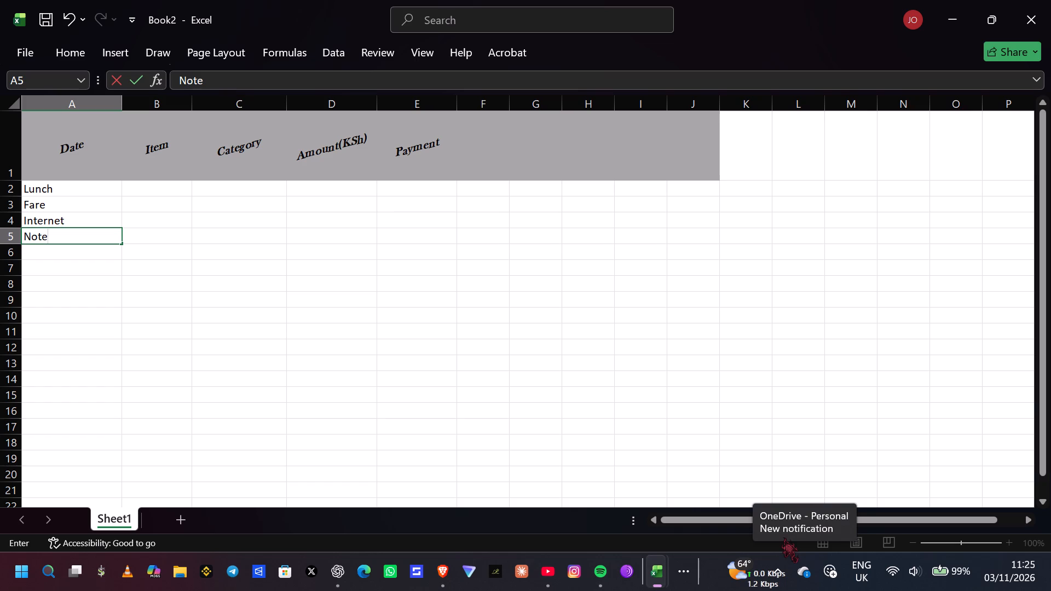
pyautogui.press('Down')
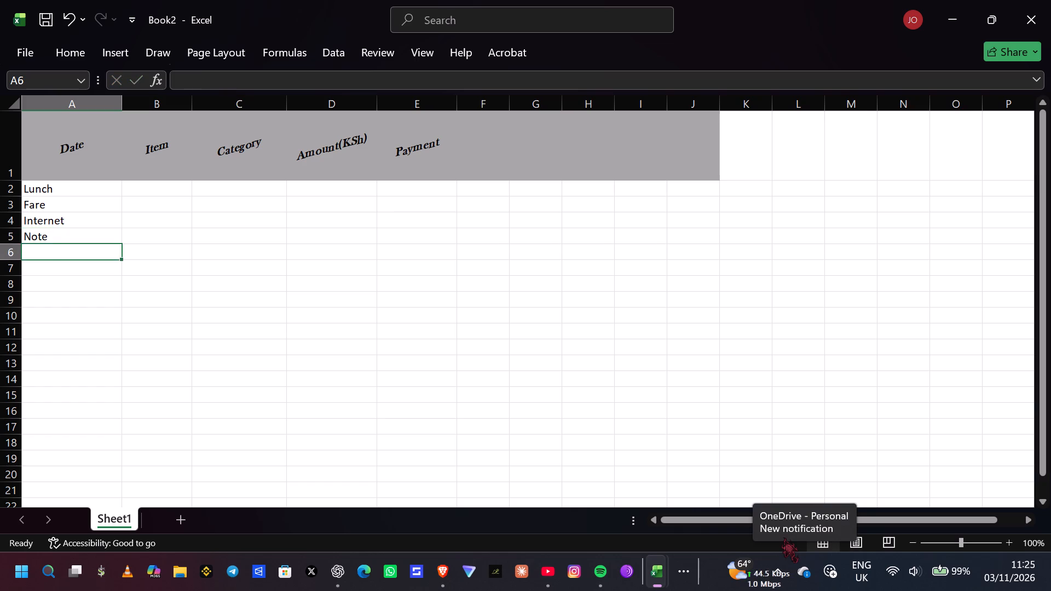
pyautogui.write('Lu')
pyautogui.write('nch')
pyautogui.press('Down')
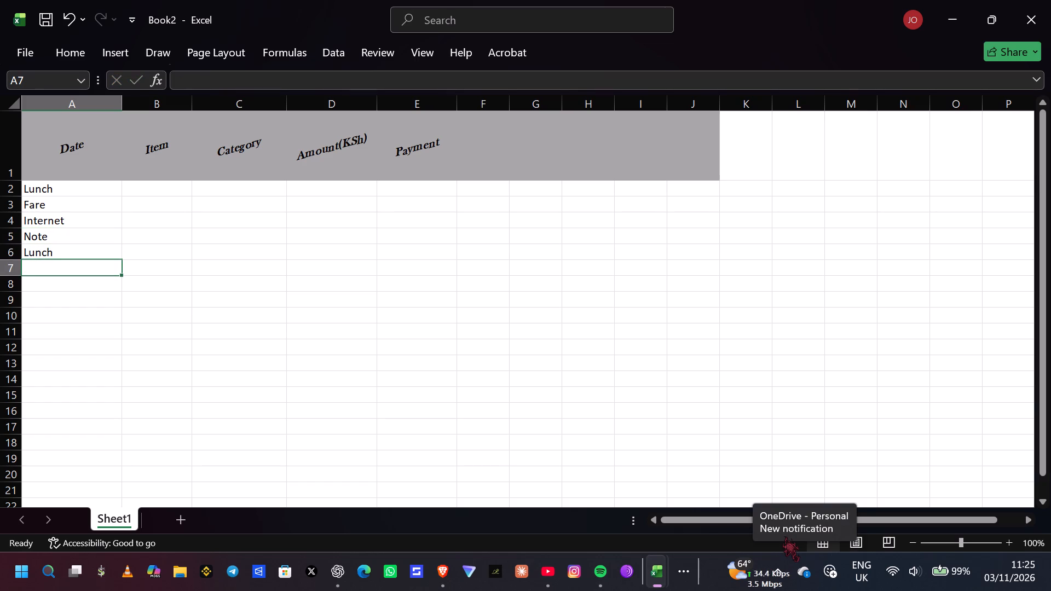
pyautogui.write('Fare')
pyautogui.press('Down')
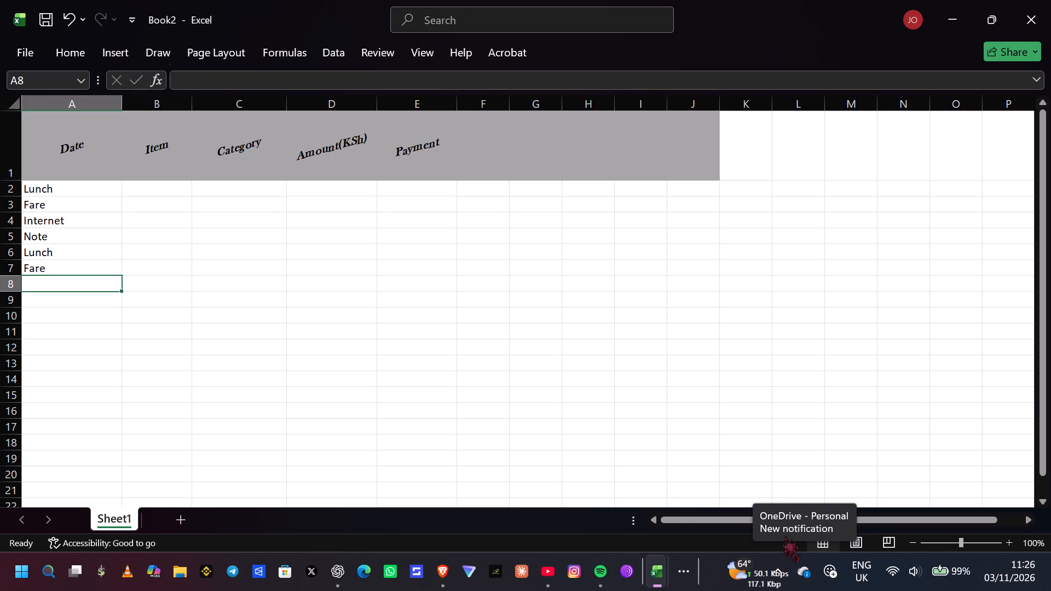
# Enter Printing alone in cell A8, leaving Airtime out of that cell.
pyautogui.hotkey('shift', 'p')
pyautogui.write('rinting')
pyautogui.press('space')
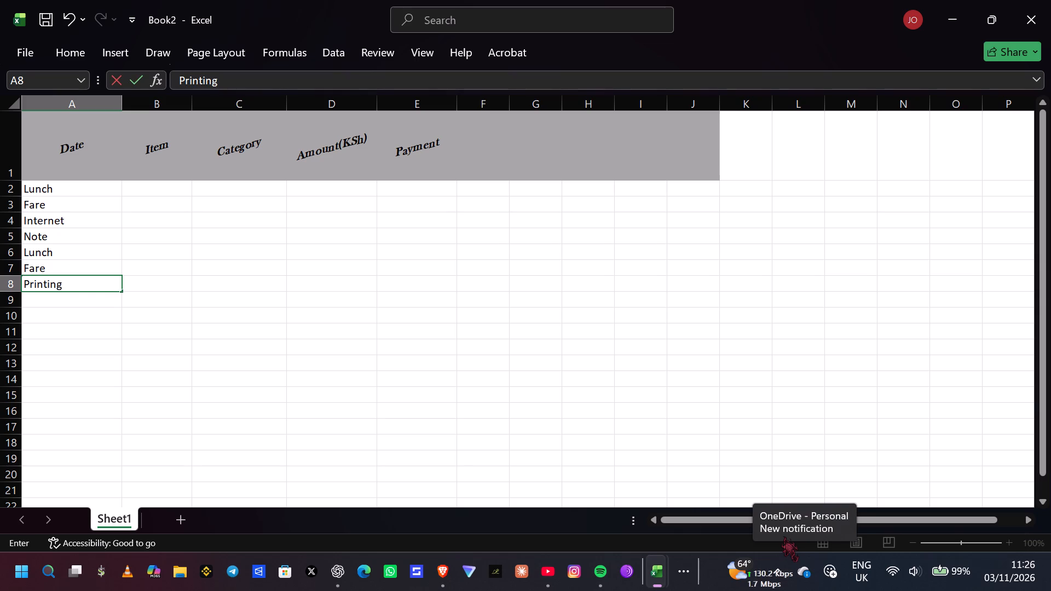
pyautogui.write('Airtime')
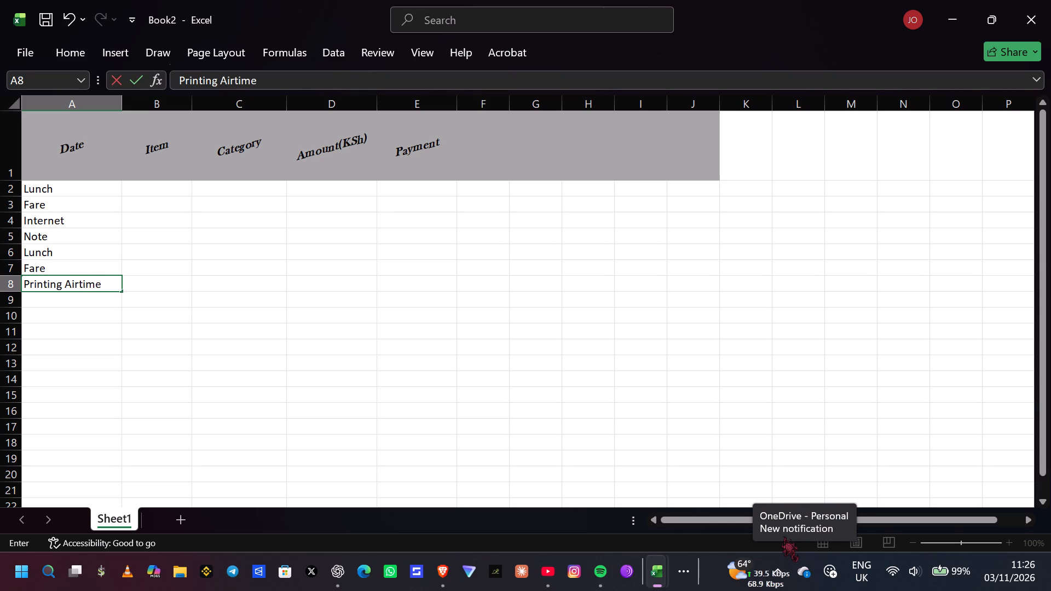
pyautogui.press('BackSpace')
pyautogui.press('BackSpace')
pyautogui.press('BackSpace')
pyautogui.press('BackSpace')
pyautogui.press('BackSpace')
pyautogui.press('BackSpace')
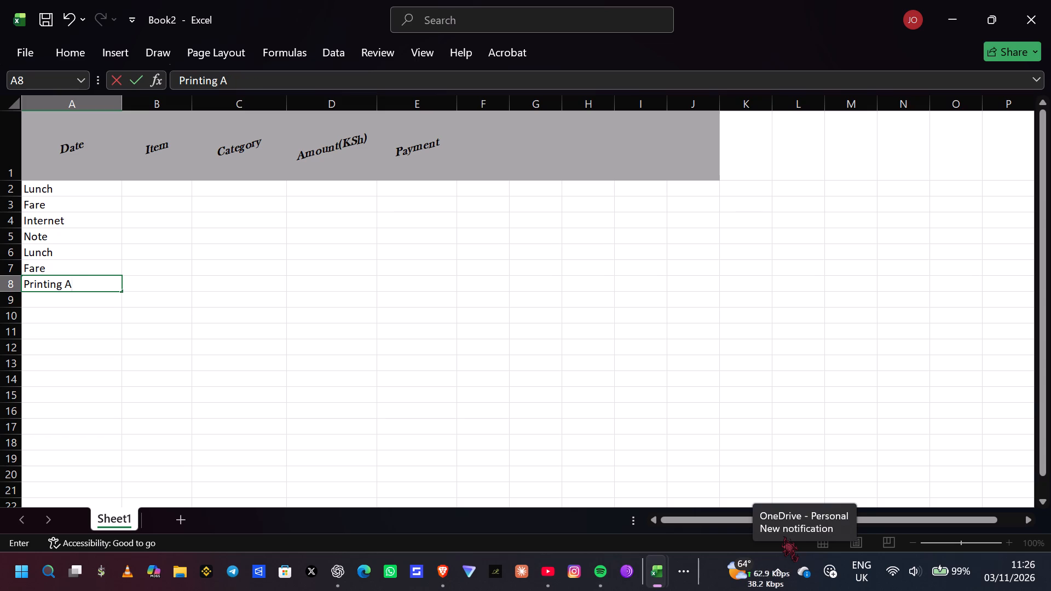
pyautogui.press('BackSpace')
pyautogui.press('Down')
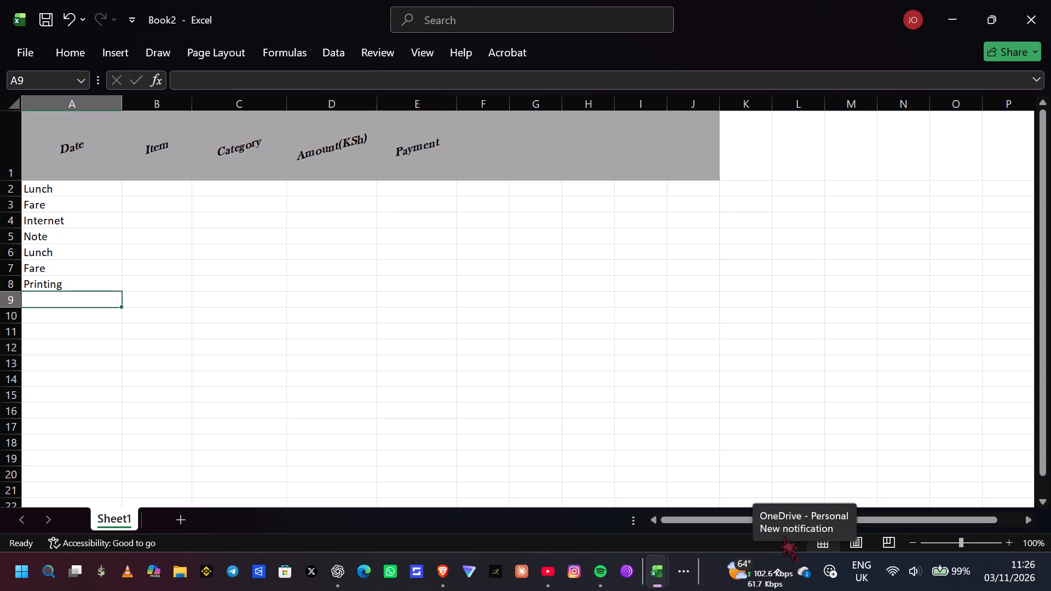
# Continue the list in column A with Airtime in A9, Supper in A10 and Fare in A11.
pyautogui.write('Airtime')
pyautogui.press('Down')
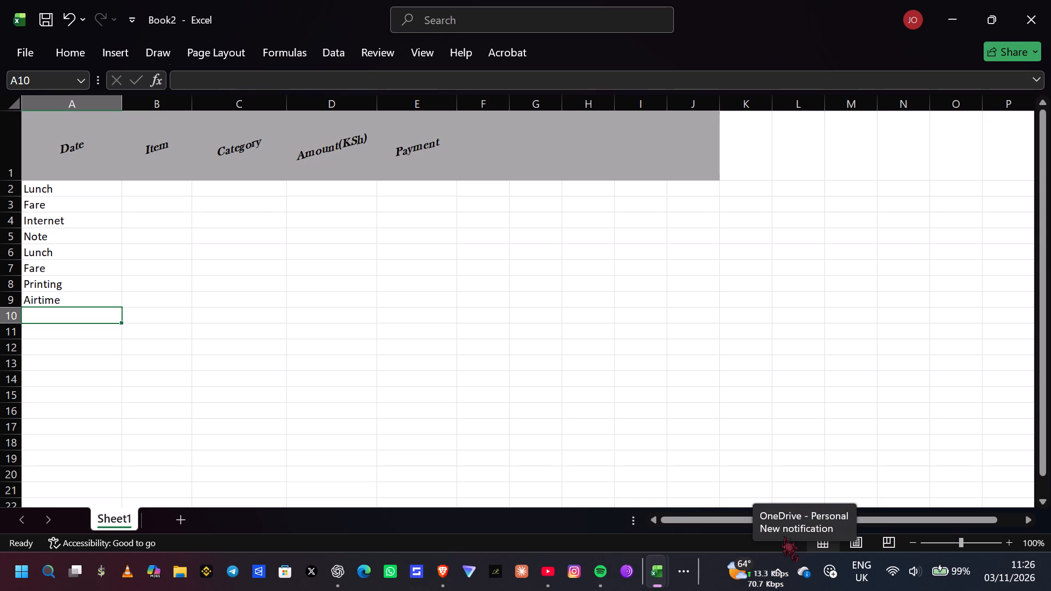
pyautogui.write('Supper')
pyautogui.press('Down')
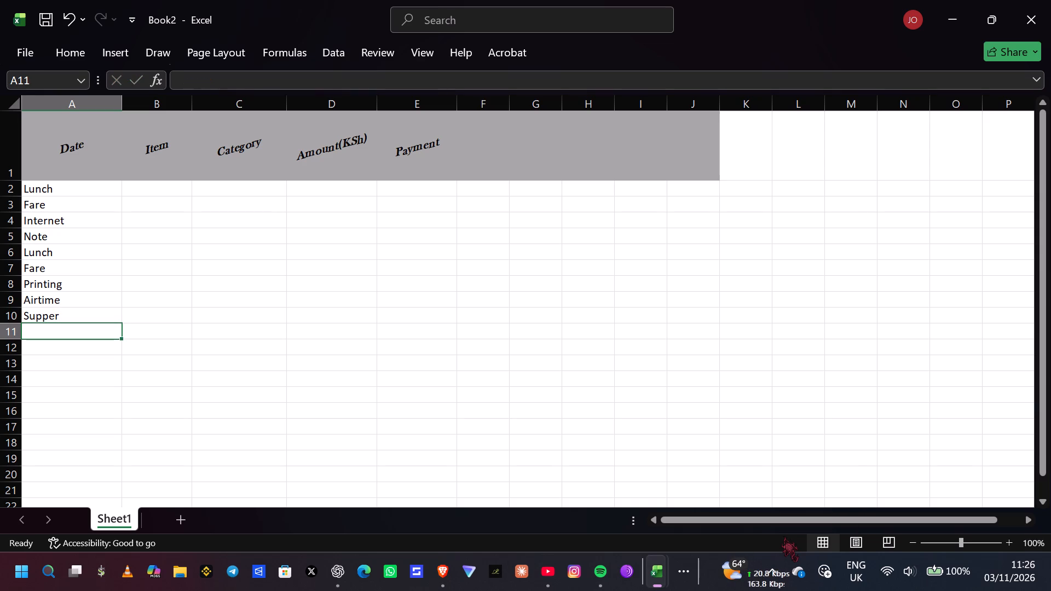
pyautogui.write('FAre')
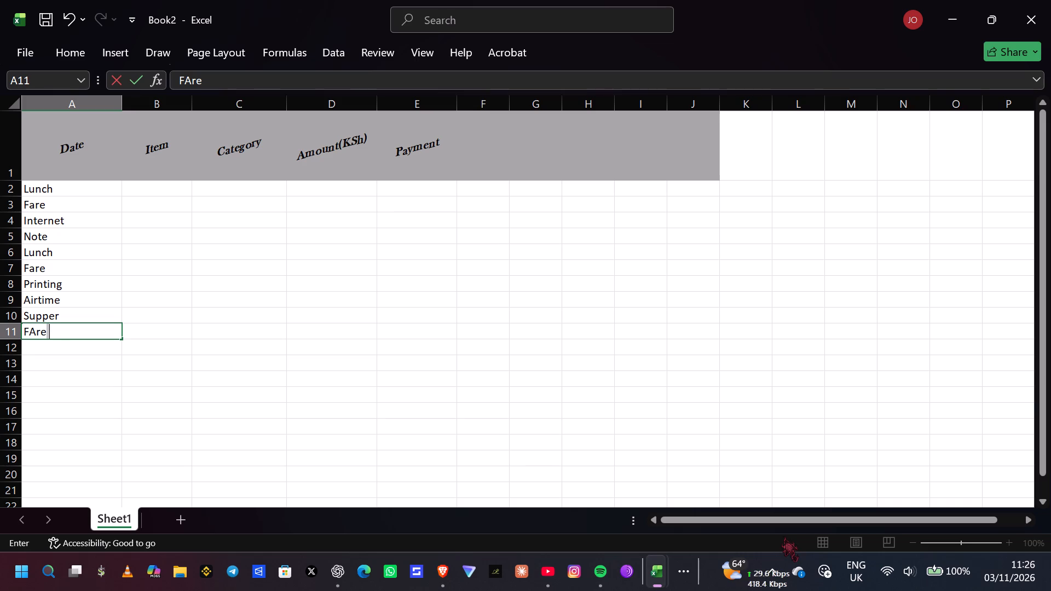
pyautogui.press('Down')
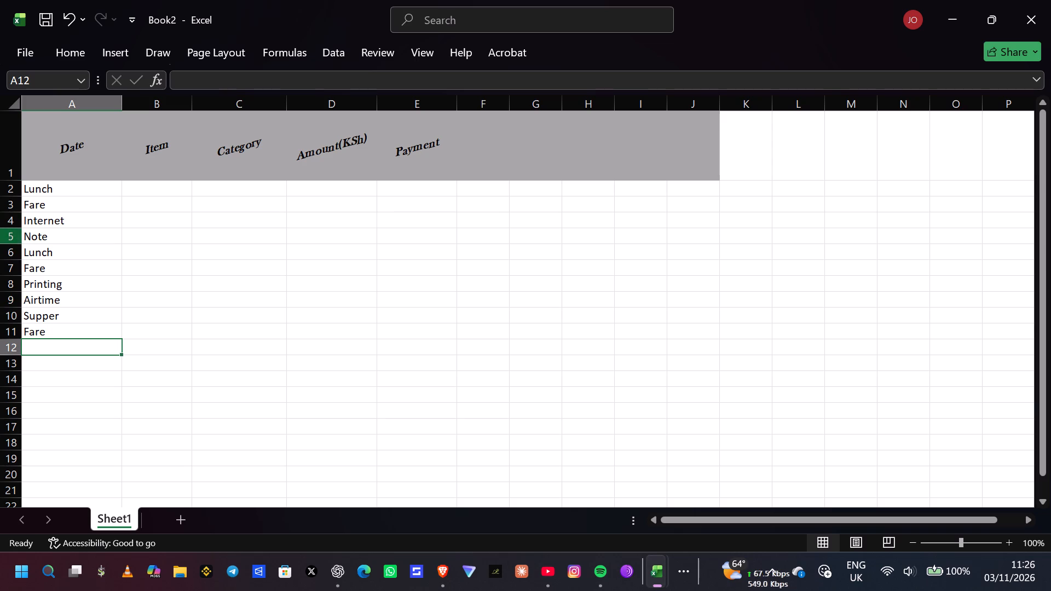
# Fill column B beside the expense items with Food in B2, Transport in B3, Internet in B4 and School in B5.
pyautogui.click(159, 187)
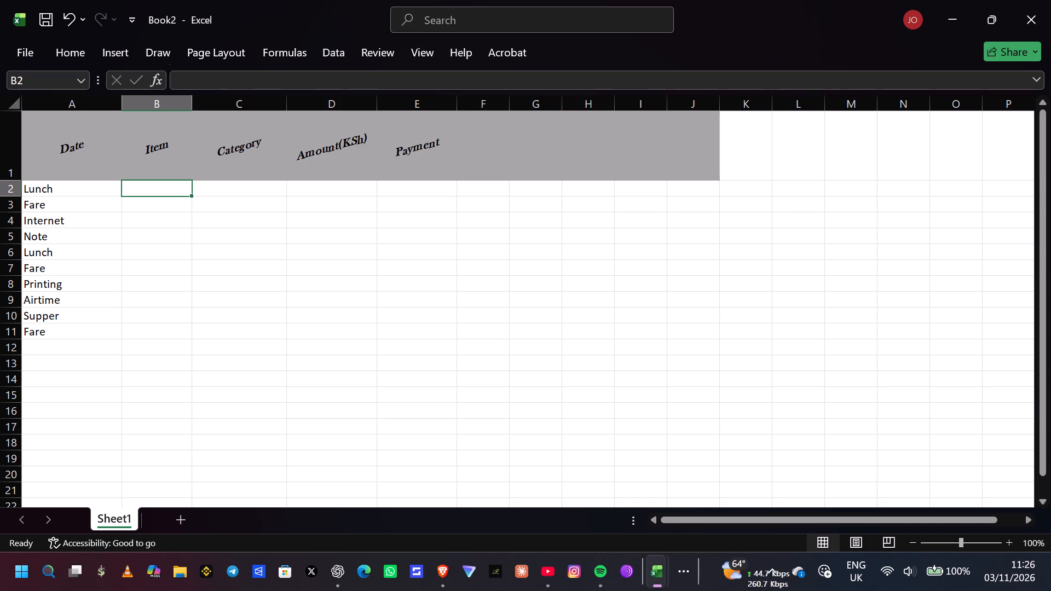
pyautogui.write('Food')
pyautogui.press('Down')
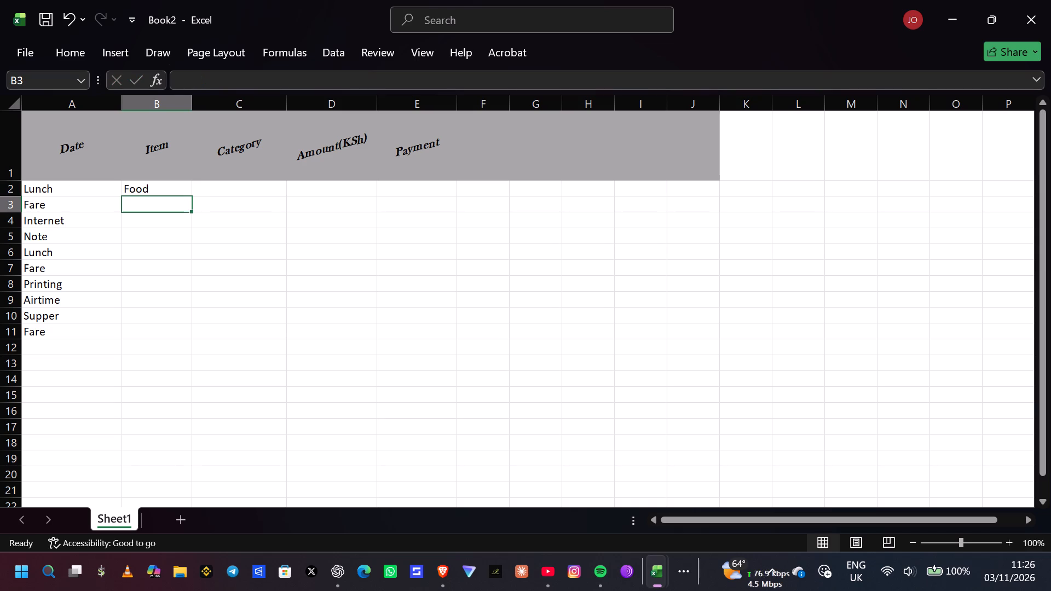
pyautogui.write('Transport')
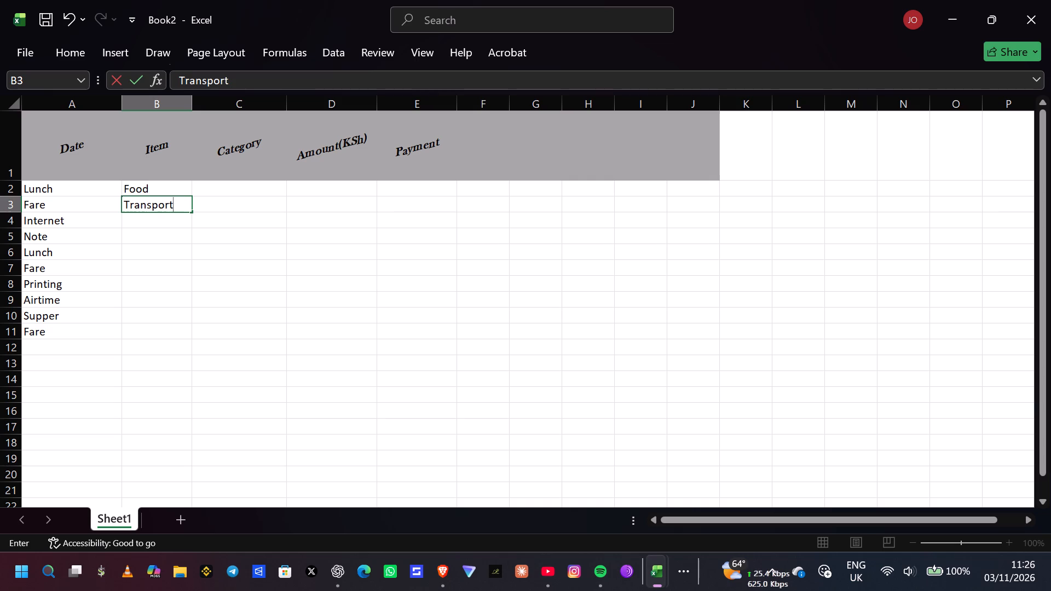
pyautogui.press('Down')
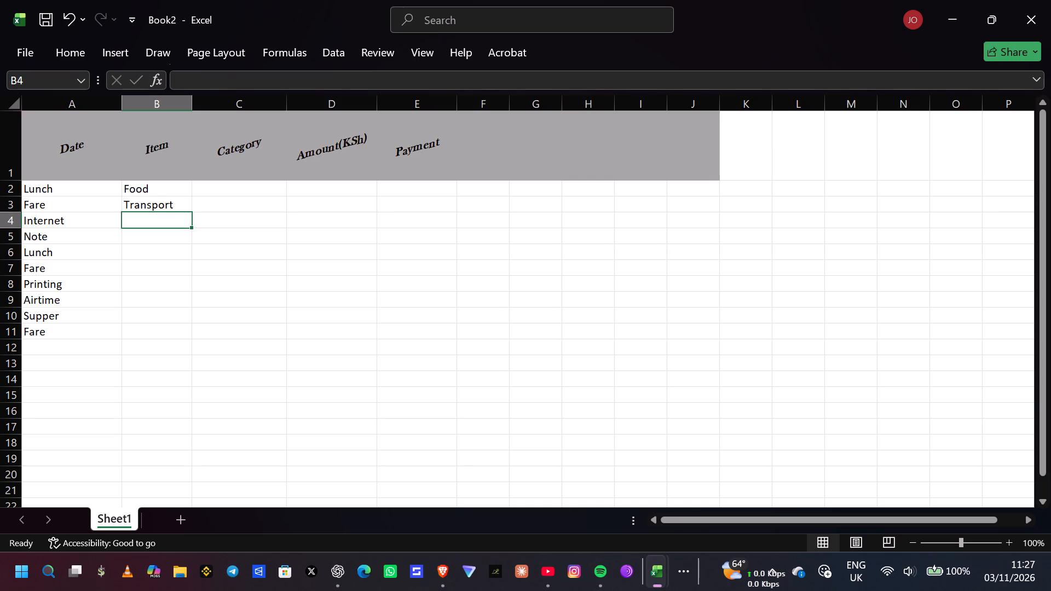
pyautogui.write('Inter')
pyautogui.write('net')
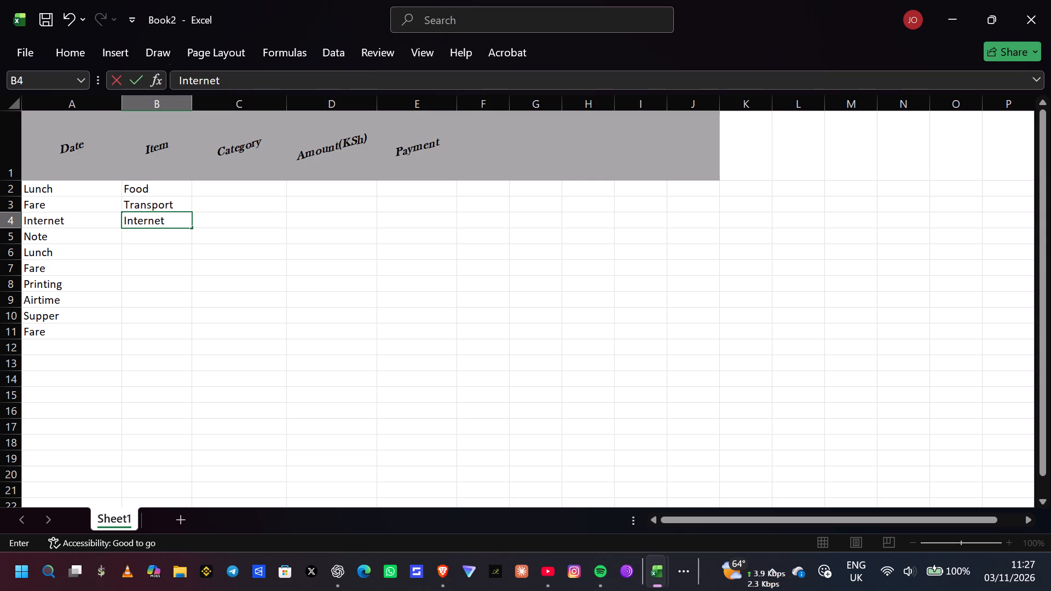
pyautogui.press('Down')
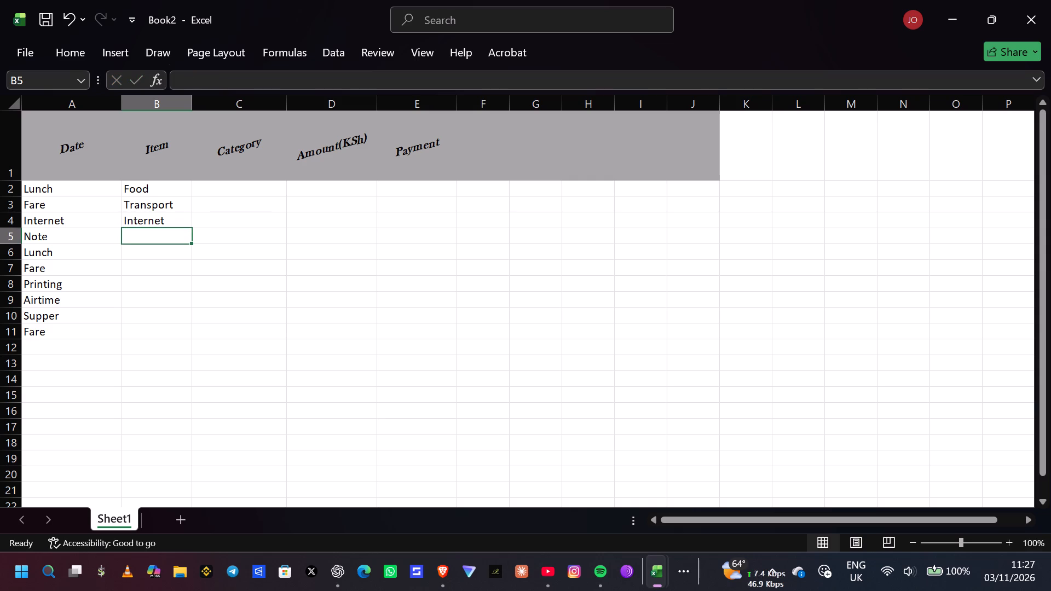
pyautogui.write('School')
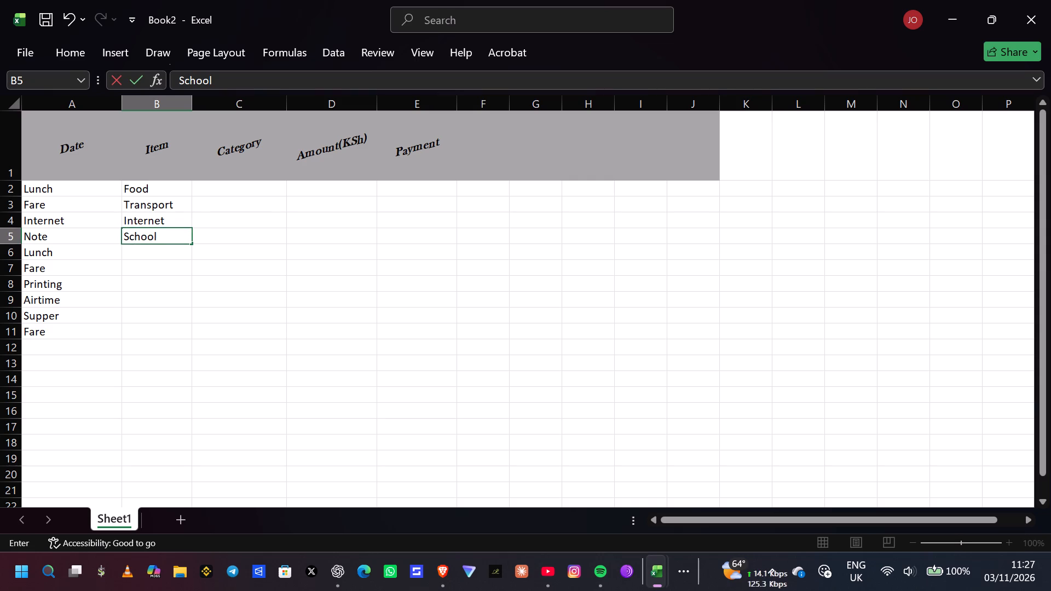
pyautogui.press('Down')
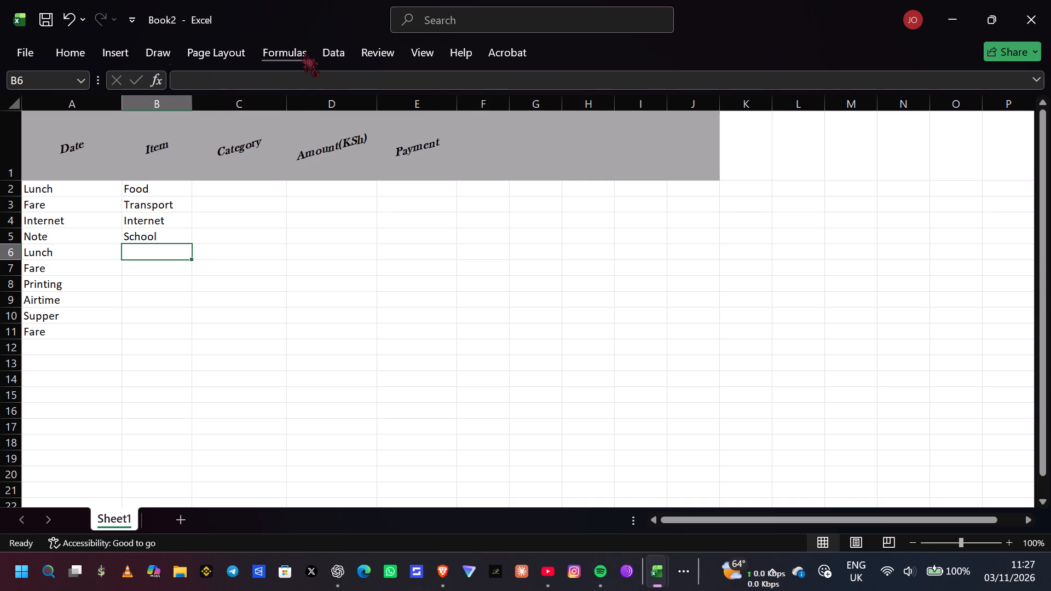
# Continue the list in column B with Food in B6, Transport in B7 and School in B8.
pyautogui.write('Food')
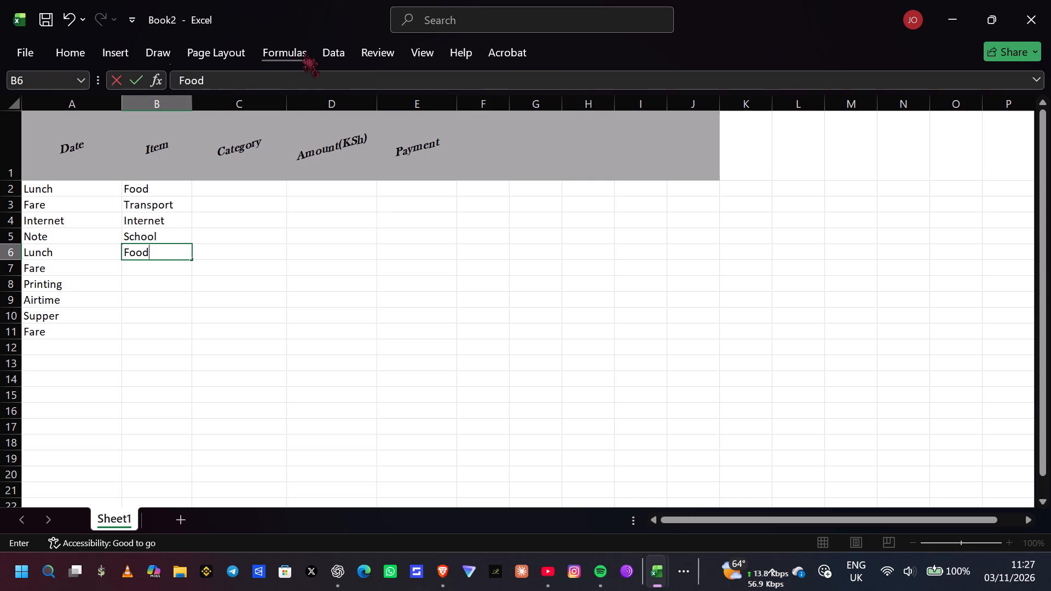
pyautogui.press('Down')
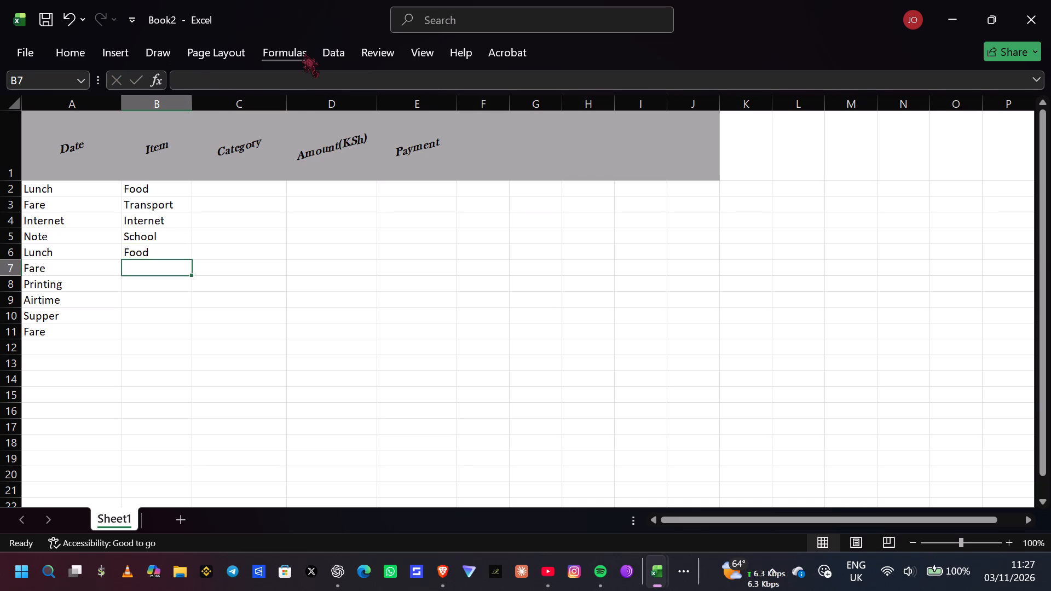
pyautogui.write('Transport')
pyautogui.press('Down')
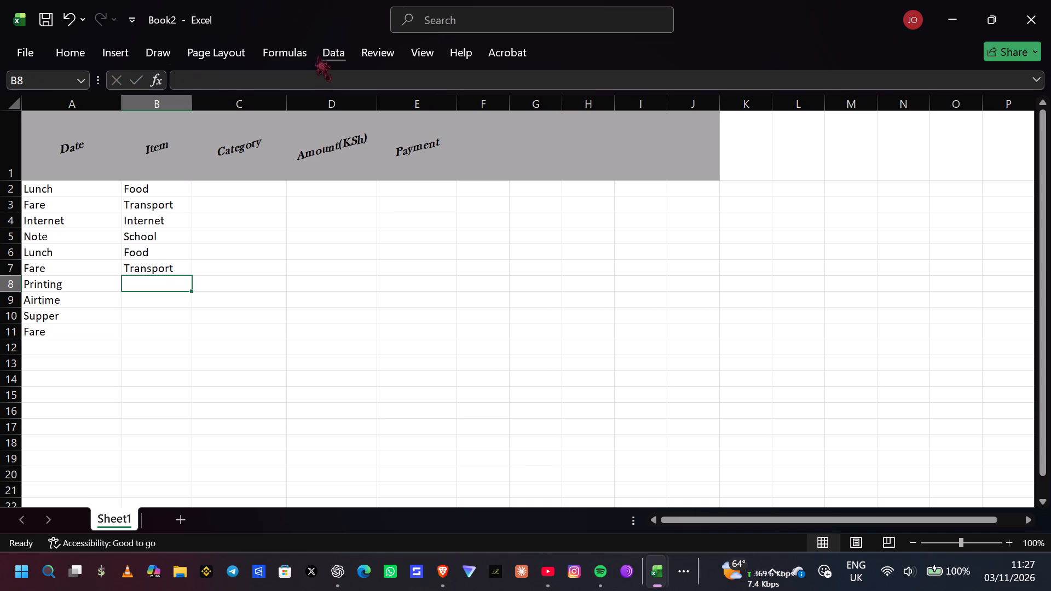
pyautogui.keyDown('shift'); pyautogui.hscroll(-3, 0, 157); pyautogui.keyUp('shift')
pyautogui.write('Sc')
pyautogui.write('hool')
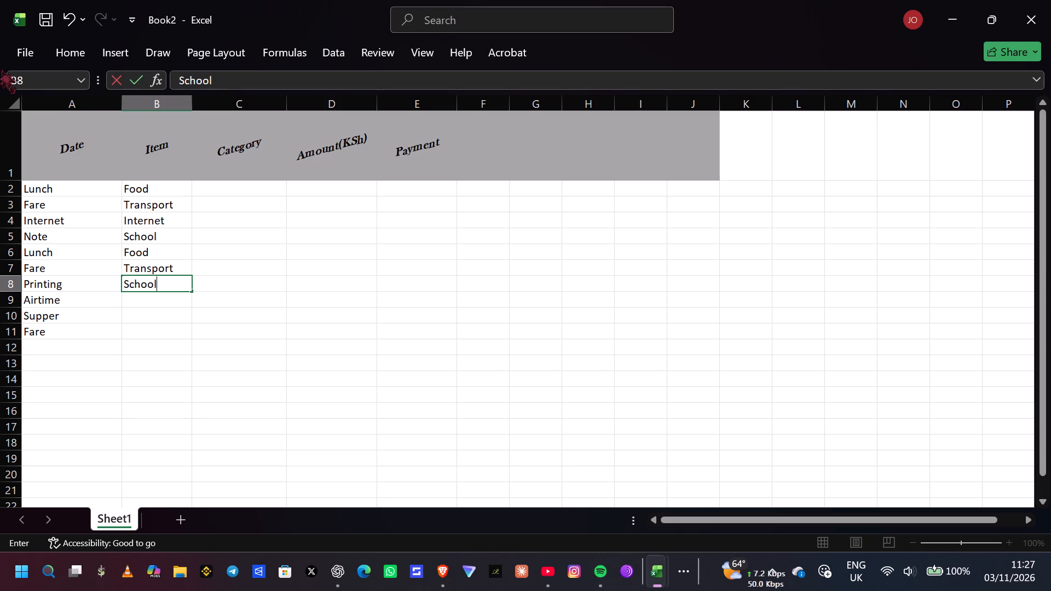
pyautogui.press('Down')
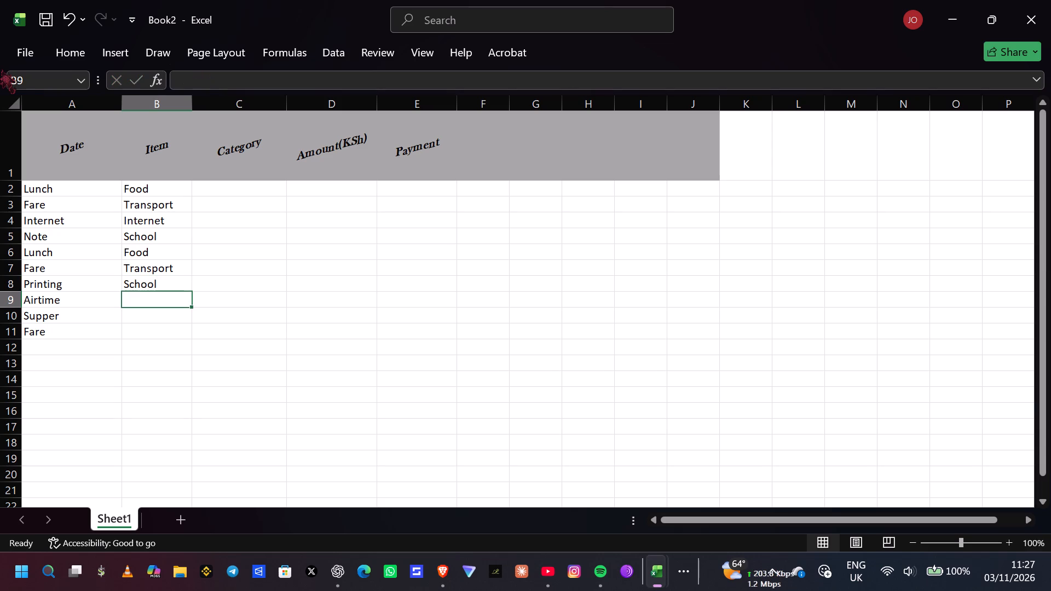
# Complete the list in column B with Internet in B9, Food in B10 and Transport in B11.
pyautogui.write('Inter')
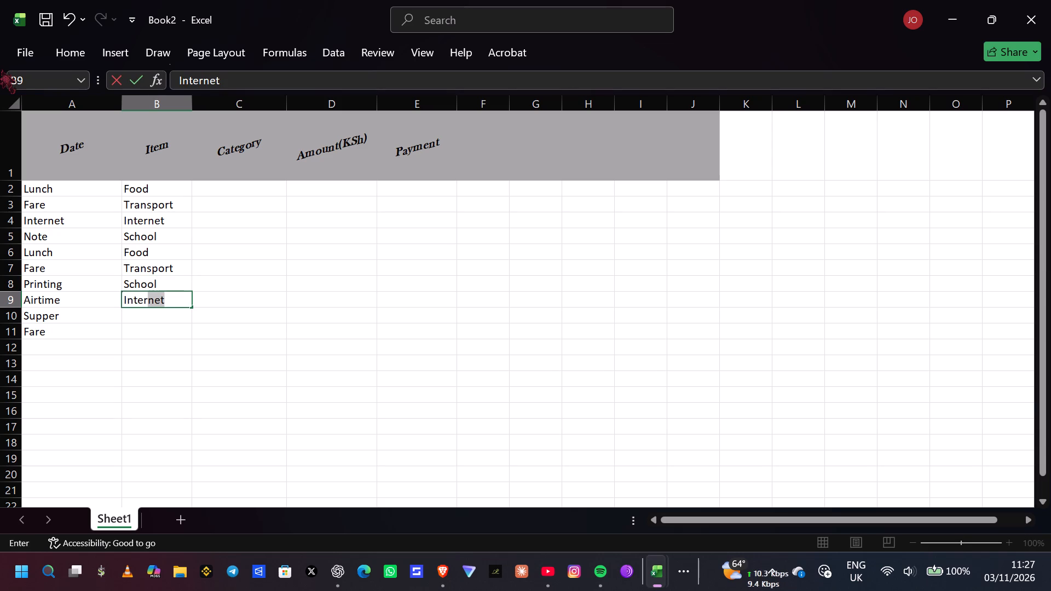
pyautogui.write('net')
pyautogui.press('space')
pyautogui.press('Down')
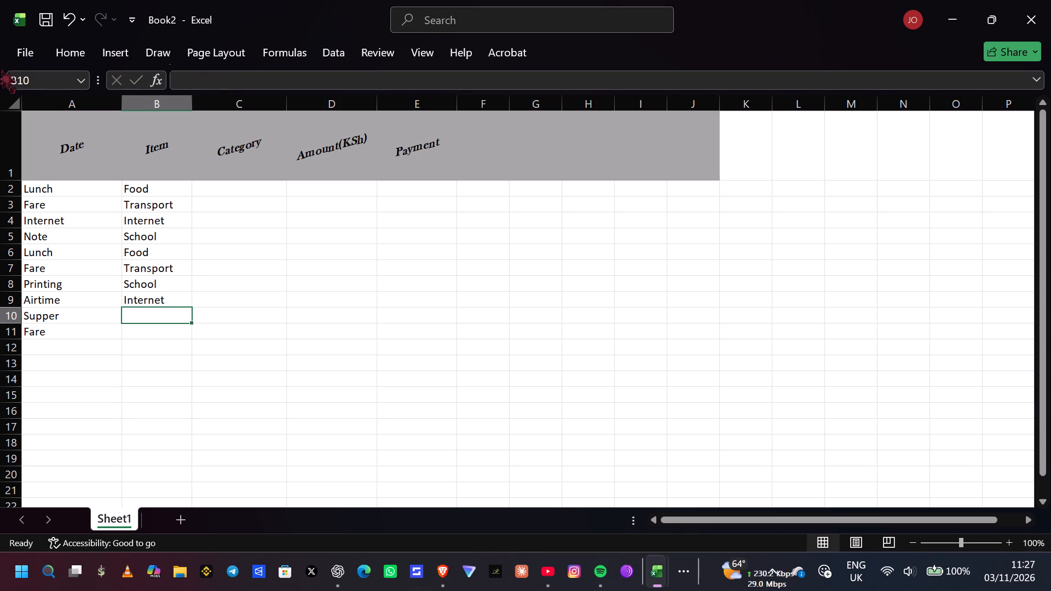
pyautogui.write('Food')
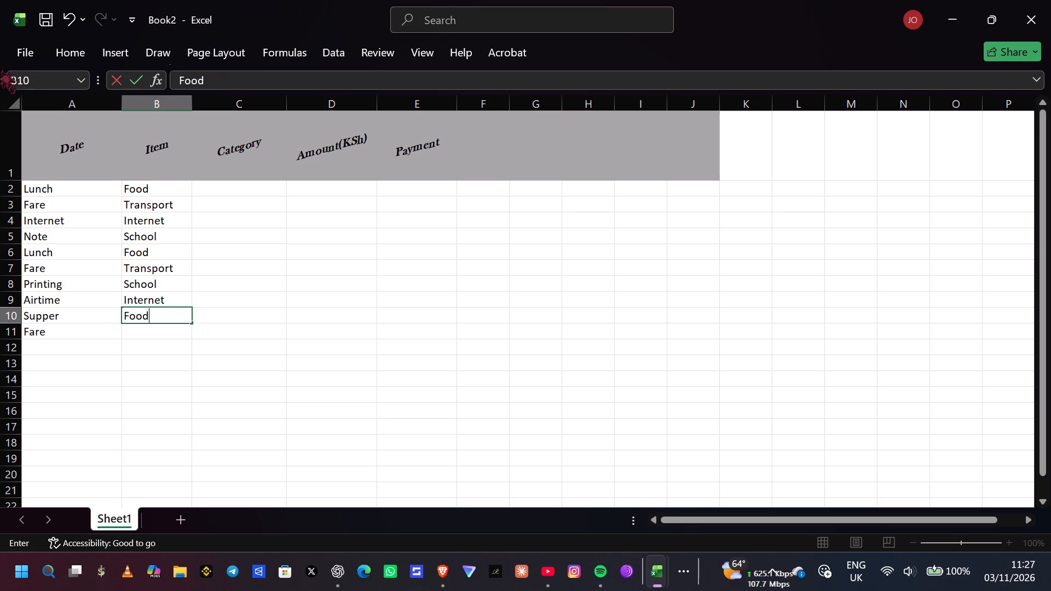
pyautogui.press('Down')
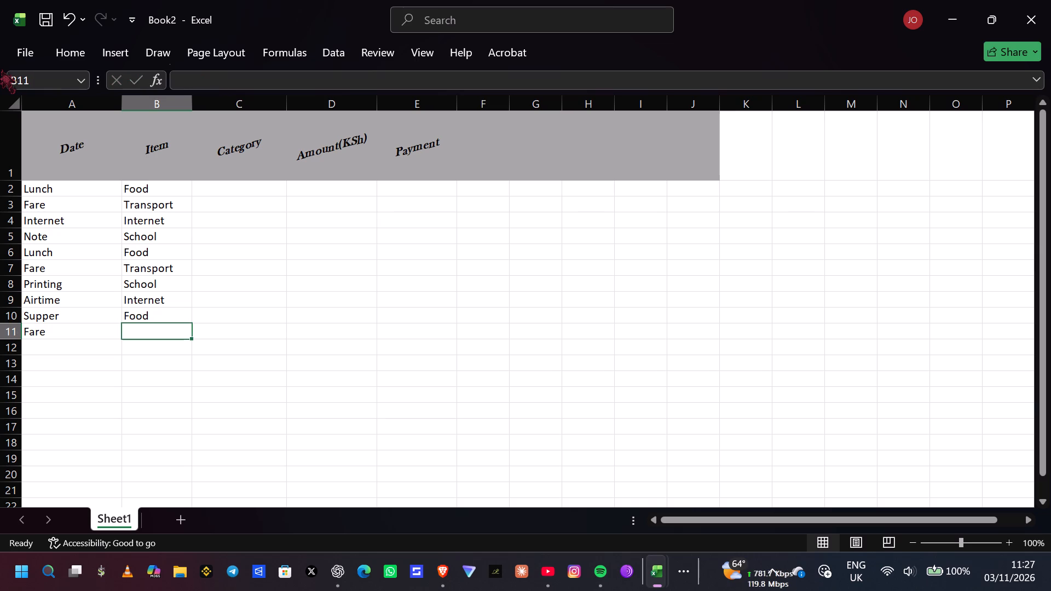
pyautogui.write('Transo')
pyautogui.press('BackSpace')
pyautogui.write('port')
pyautogui.press('space')
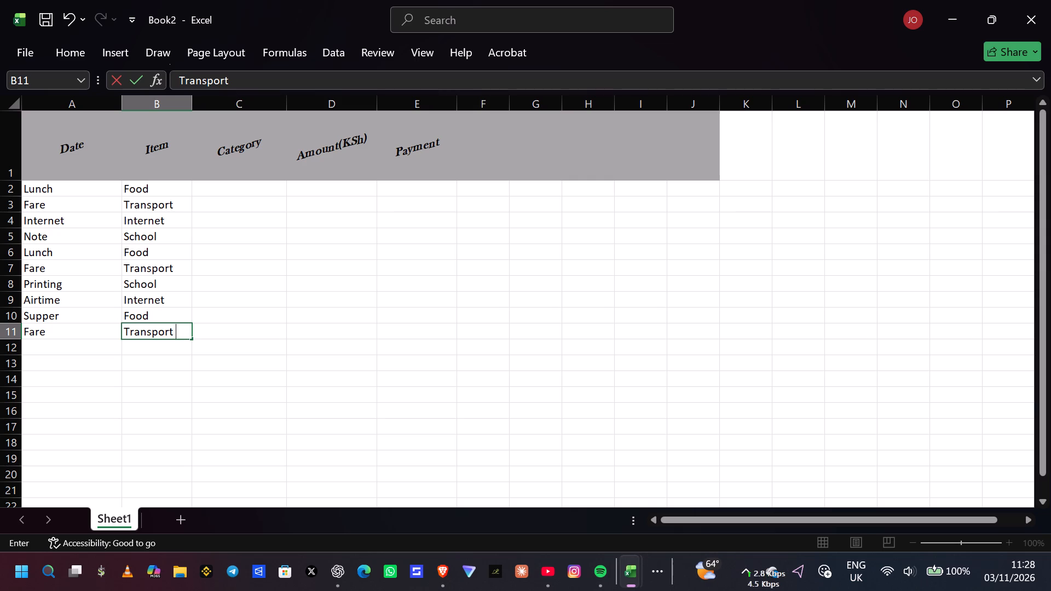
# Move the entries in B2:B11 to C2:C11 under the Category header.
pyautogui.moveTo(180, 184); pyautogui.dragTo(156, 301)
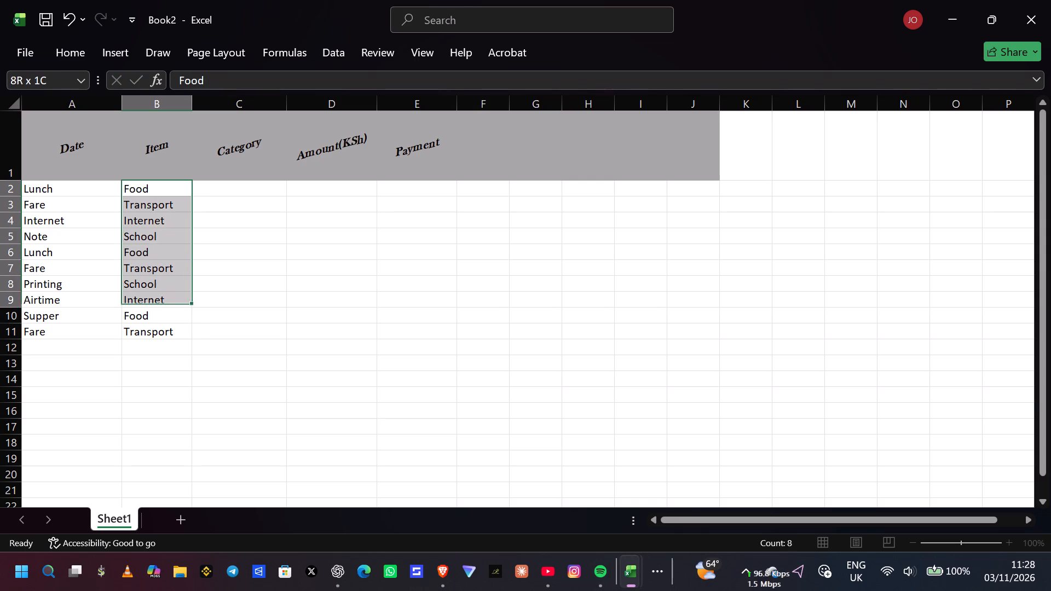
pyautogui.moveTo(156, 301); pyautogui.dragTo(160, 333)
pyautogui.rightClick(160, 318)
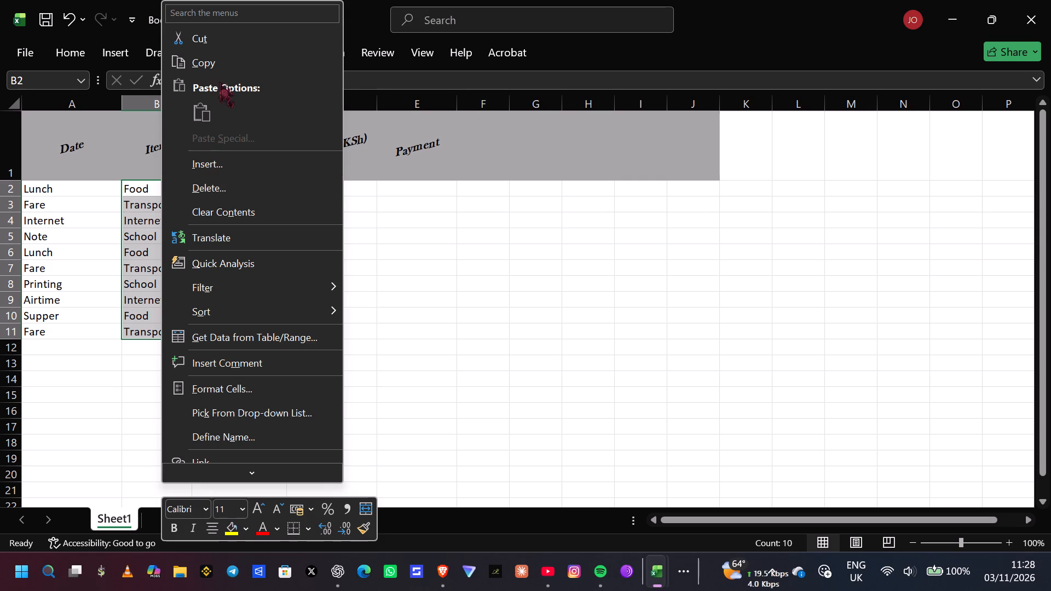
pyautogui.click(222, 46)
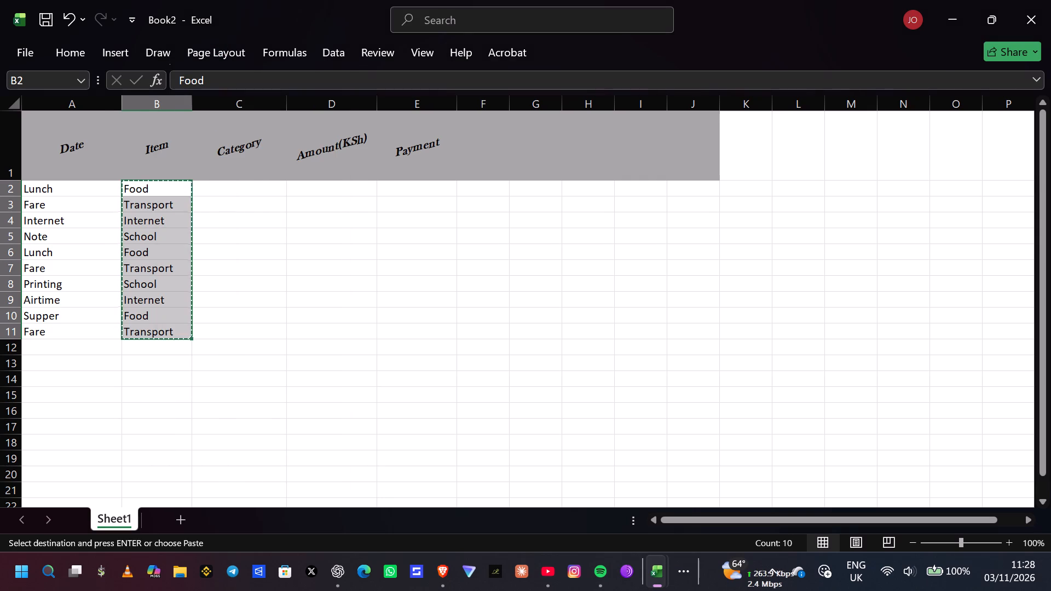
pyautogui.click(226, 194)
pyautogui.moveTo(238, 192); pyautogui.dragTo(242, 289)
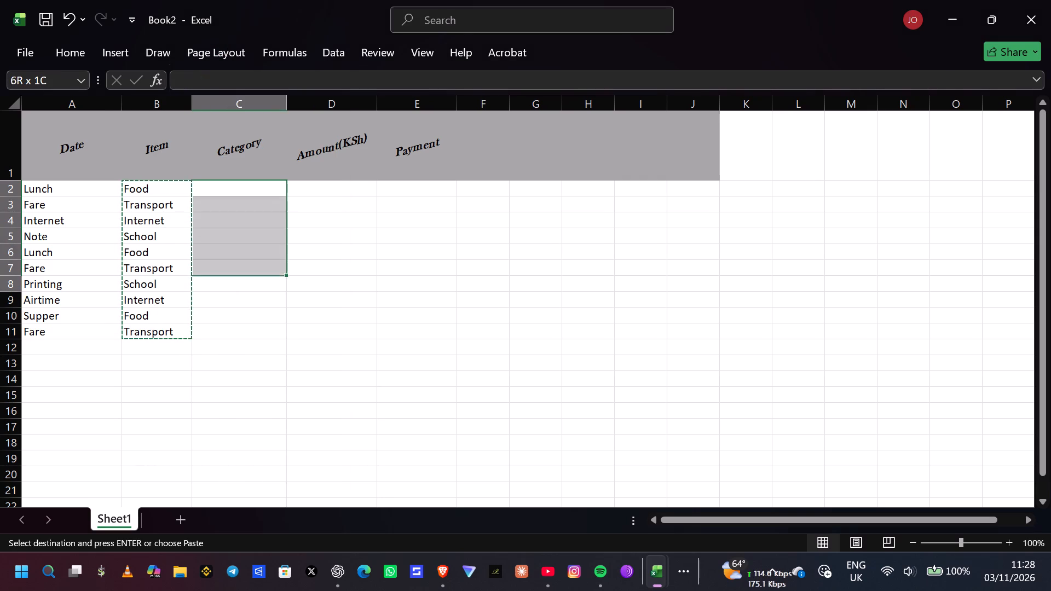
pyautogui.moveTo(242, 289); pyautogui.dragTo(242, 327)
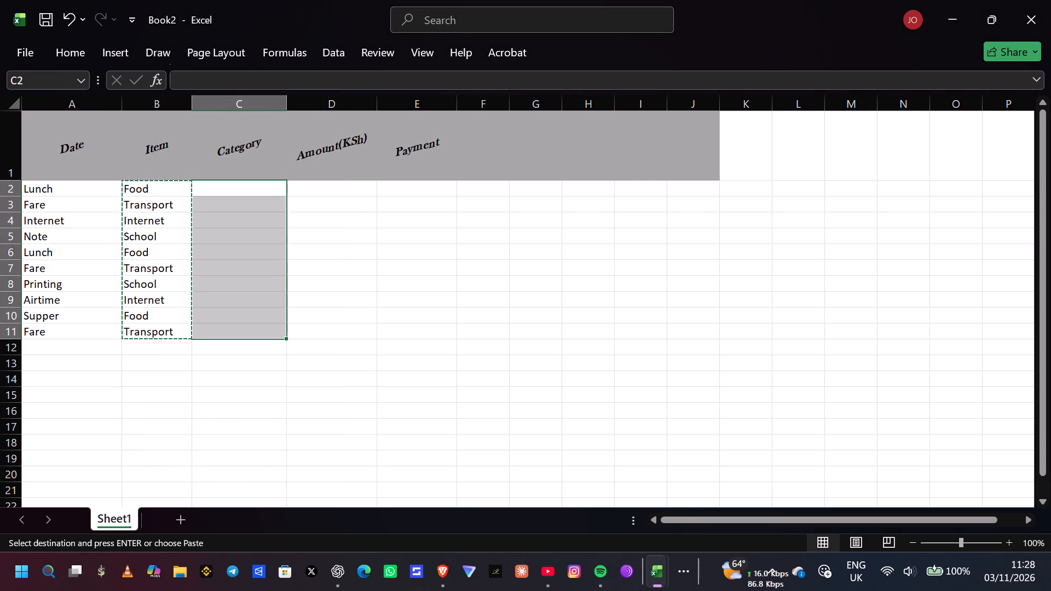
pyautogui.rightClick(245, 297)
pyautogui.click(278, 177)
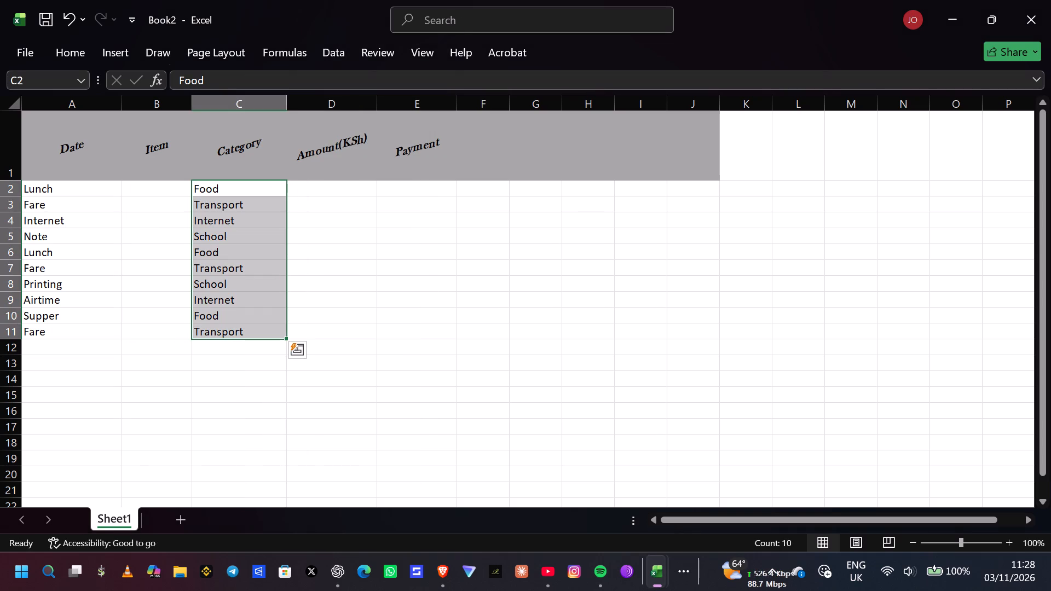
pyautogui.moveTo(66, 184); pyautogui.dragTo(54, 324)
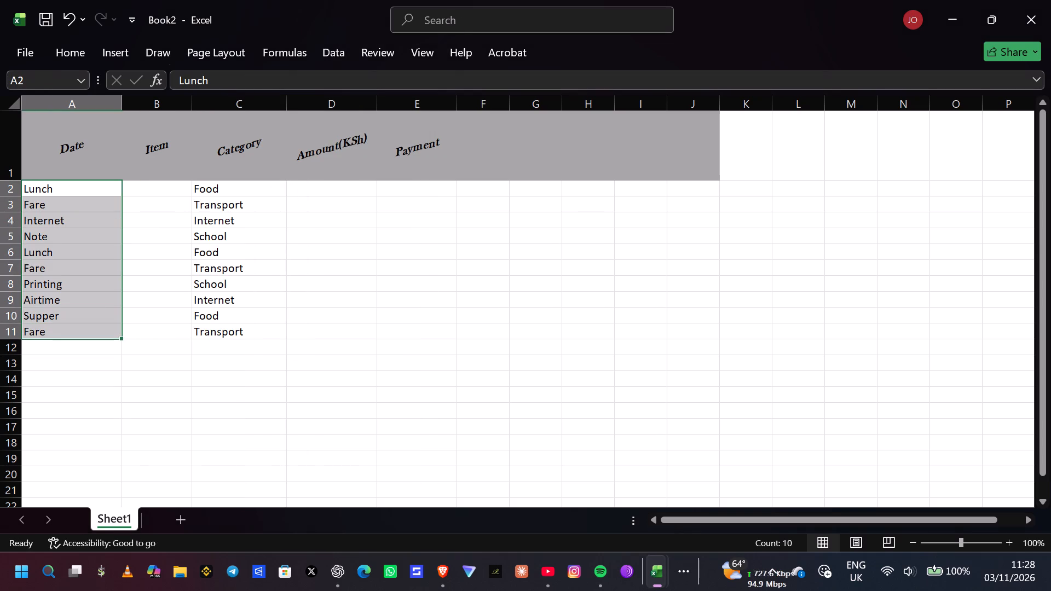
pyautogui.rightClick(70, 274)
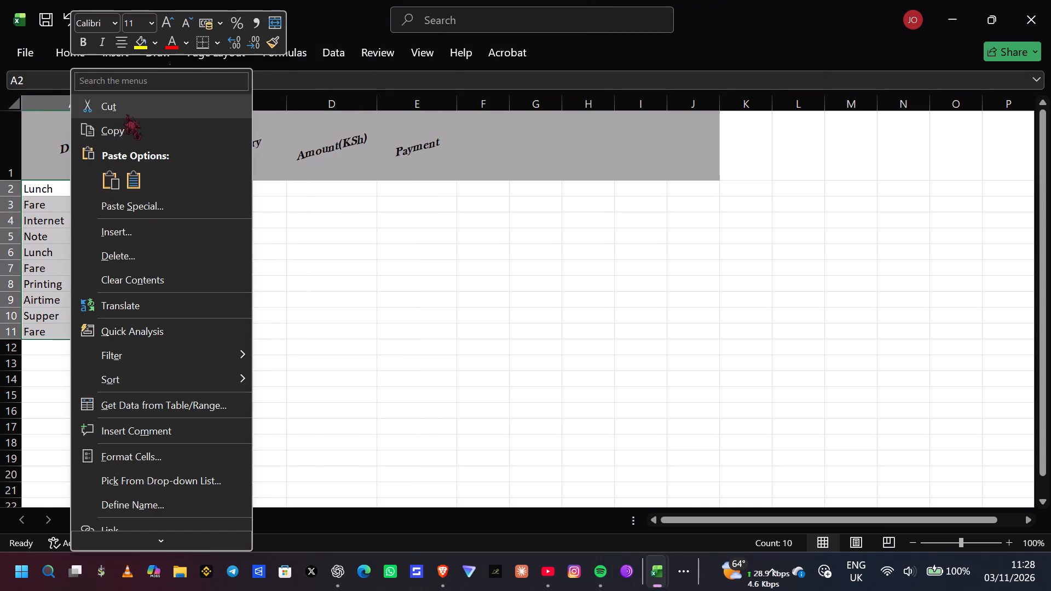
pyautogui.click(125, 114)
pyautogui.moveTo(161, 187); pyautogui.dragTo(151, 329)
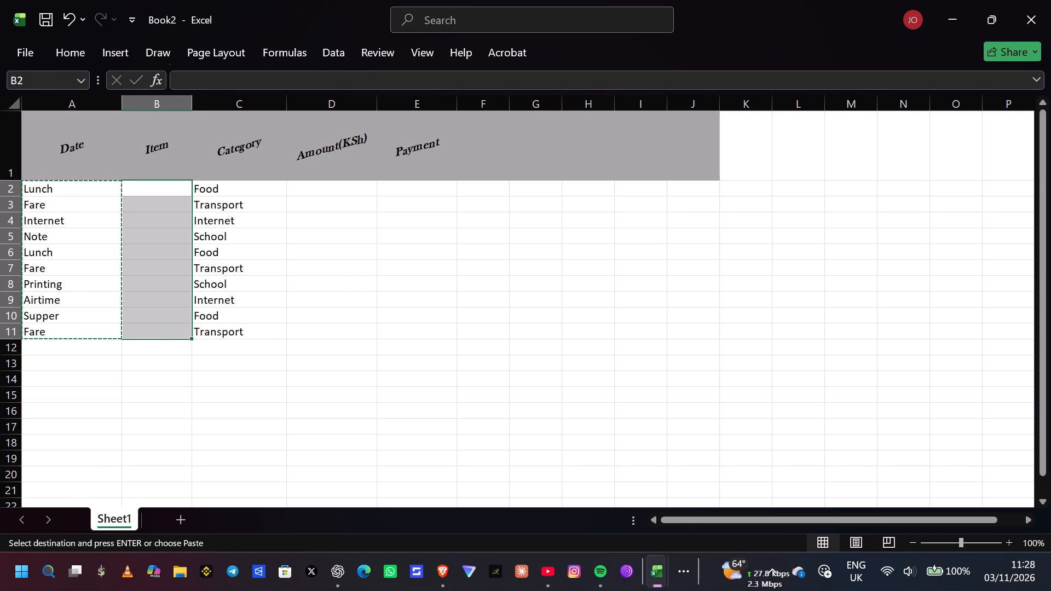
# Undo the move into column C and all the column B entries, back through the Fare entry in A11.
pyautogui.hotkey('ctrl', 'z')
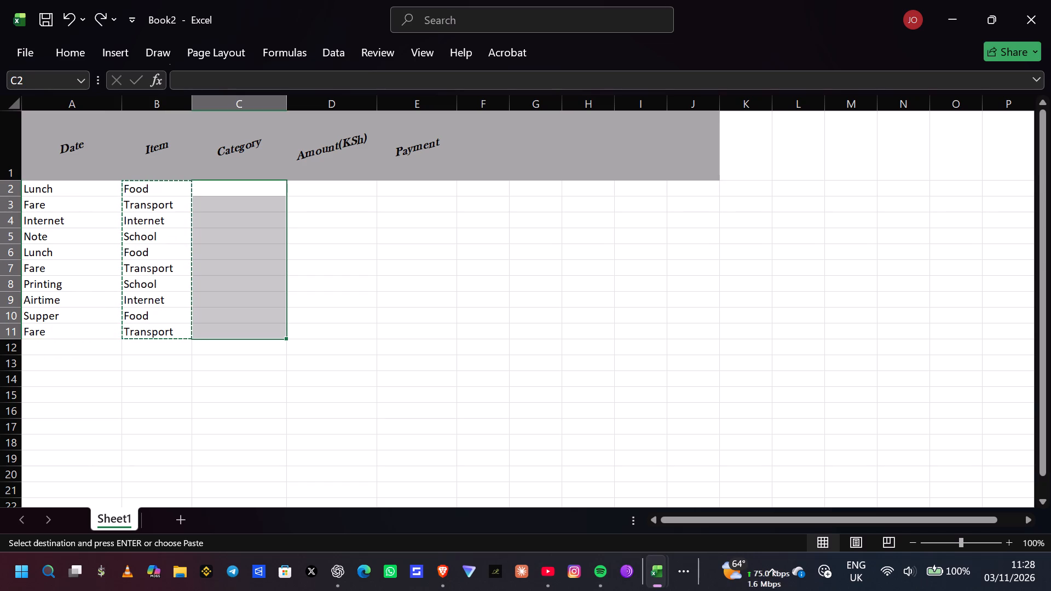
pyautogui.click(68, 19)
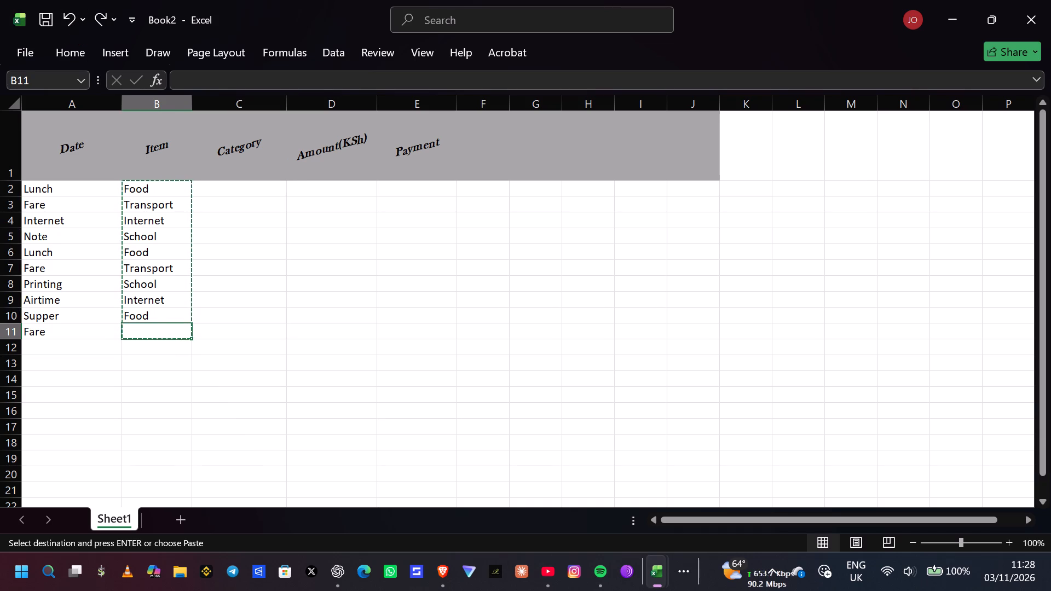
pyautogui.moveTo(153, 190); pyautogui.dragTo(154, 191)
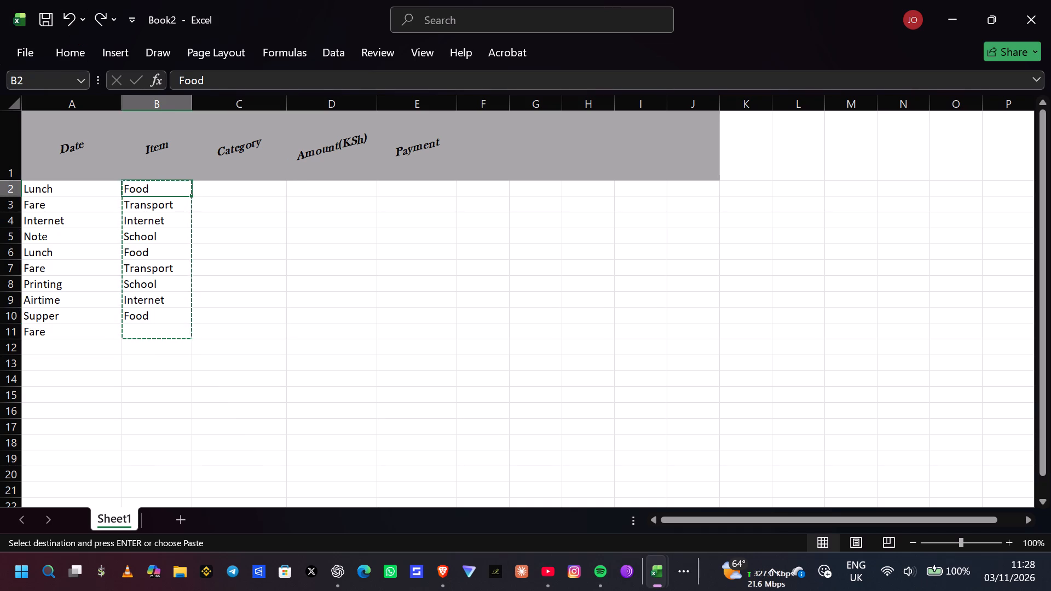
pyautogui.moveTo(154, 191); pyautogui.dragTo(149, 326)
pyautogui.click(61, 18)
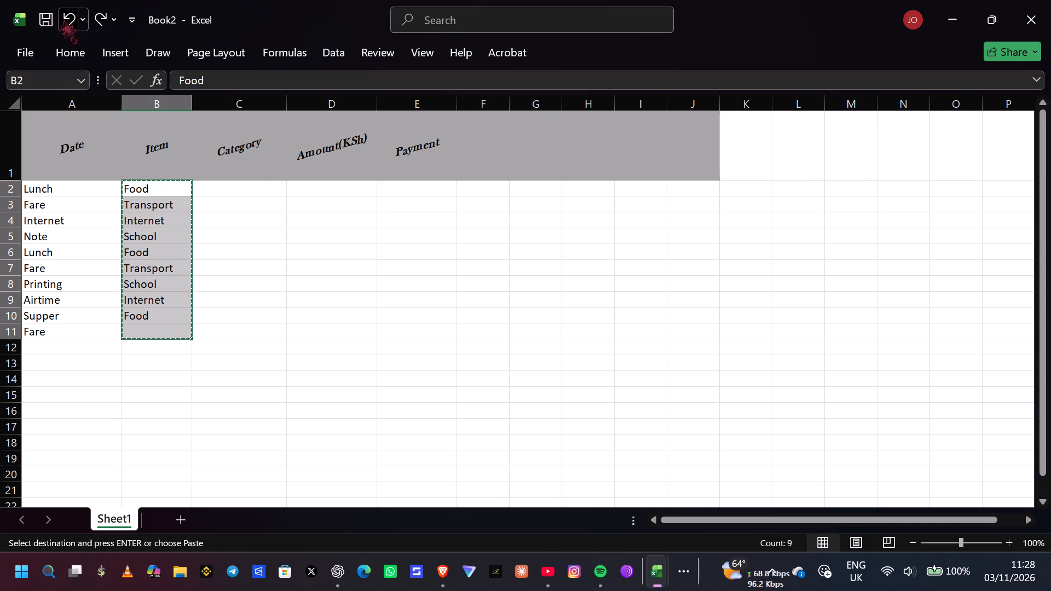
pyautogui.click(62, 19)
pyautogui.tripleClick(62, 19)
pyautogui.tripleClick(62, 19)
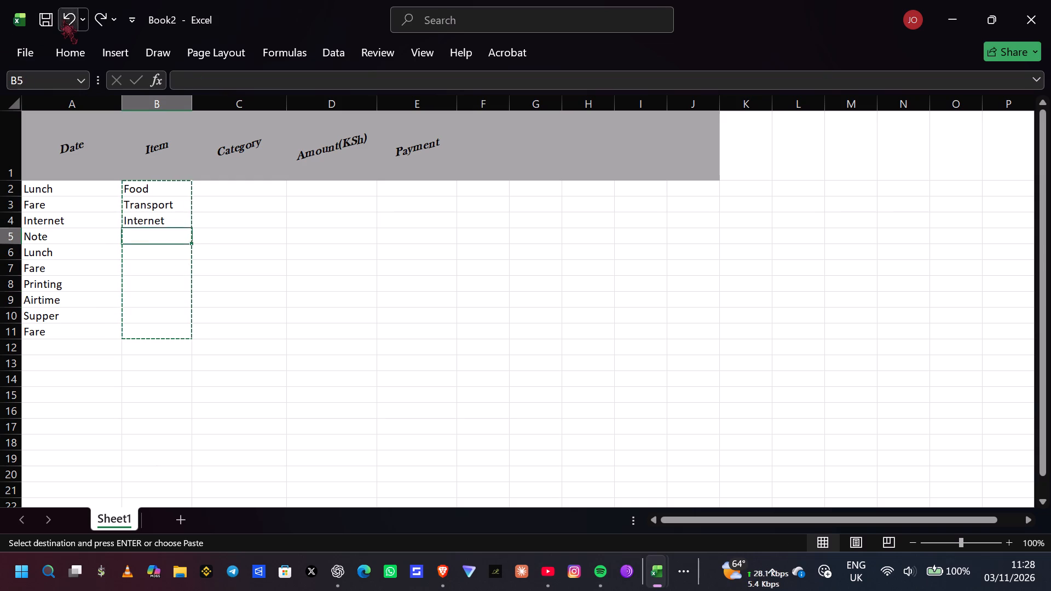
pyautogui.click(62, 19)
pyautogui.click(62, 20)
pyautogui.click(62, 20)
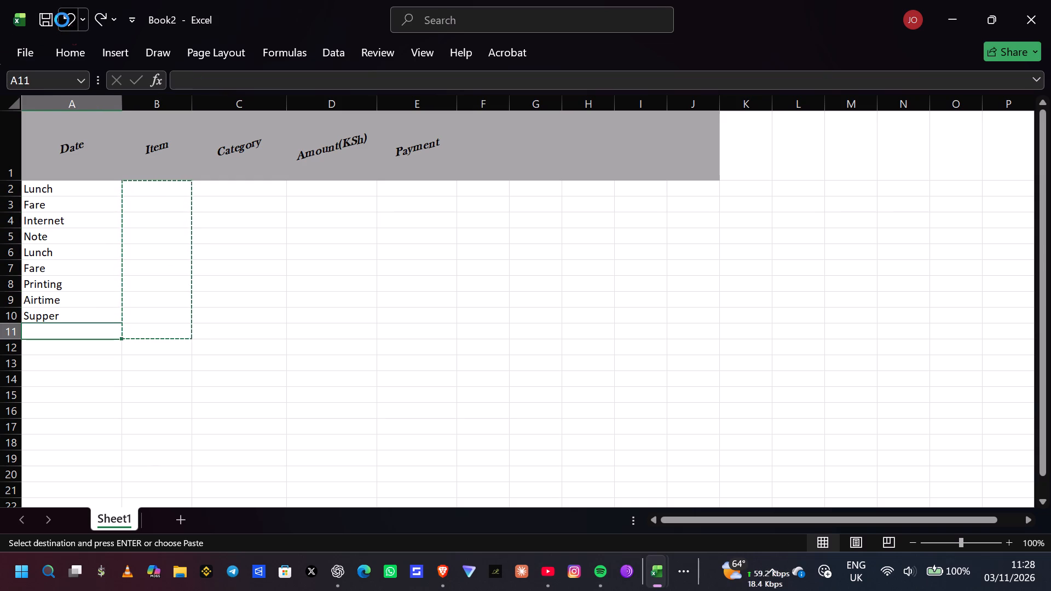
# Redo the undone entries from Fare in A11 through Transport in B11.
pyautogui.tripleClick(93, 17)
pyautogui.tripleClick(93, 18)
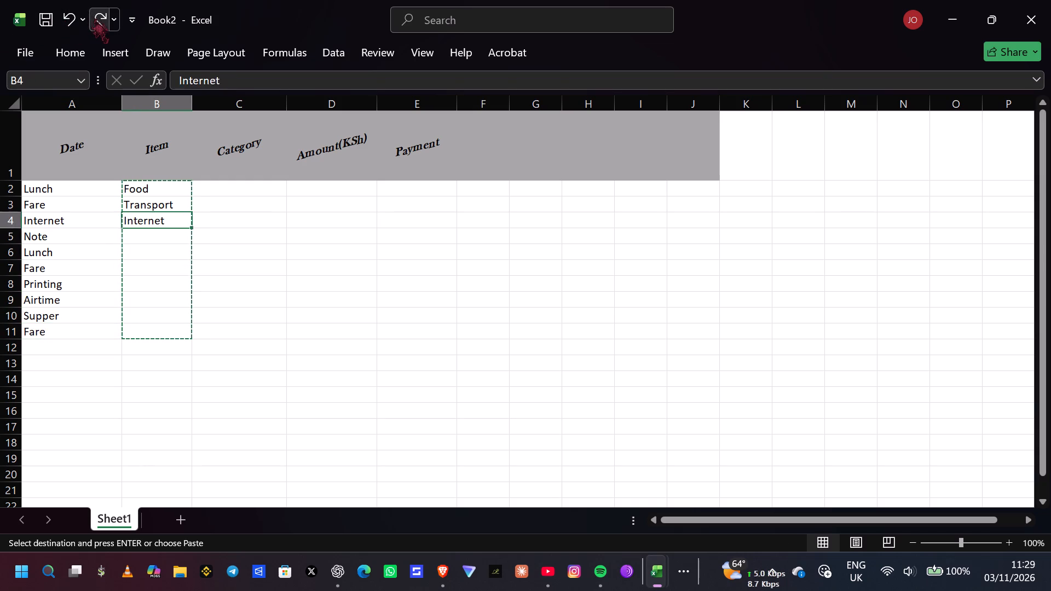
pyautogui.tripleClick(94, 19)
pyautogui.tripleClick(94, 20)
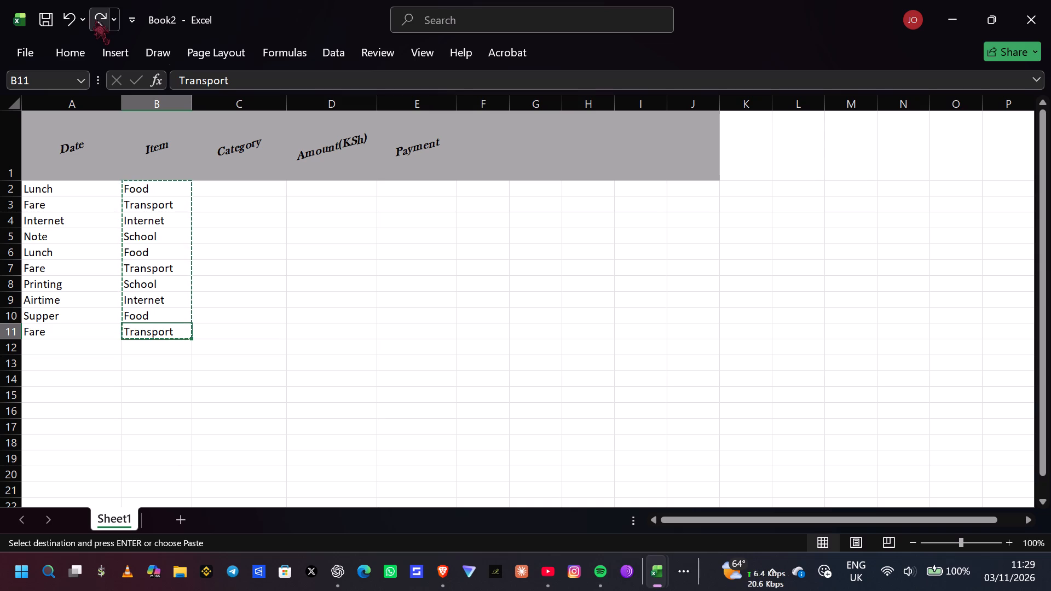
# Move the category entries from B2:B11 to C2:C11 under the Category header.
pyautogui.moveTo(164, 347); pyautogui.dragTo(159, 341)
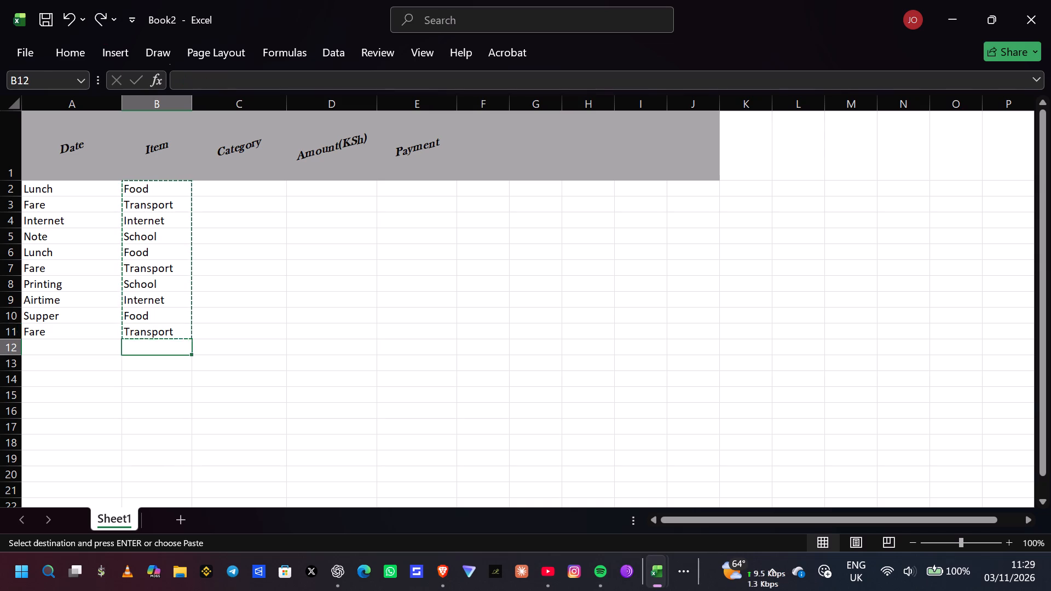
pyautogui.moveTo(159, 341); pyautogui.dragTo(150, 186)
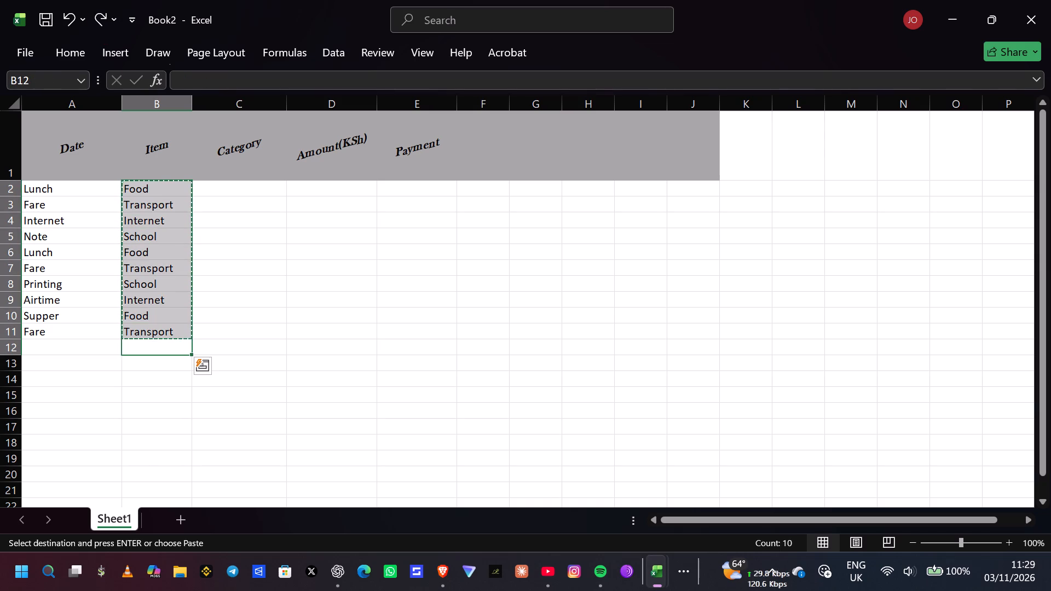
pyautogui.click(160, 324)
pyautogui.moveTo(163, 330); pyautogui.dragTo(160, 290)
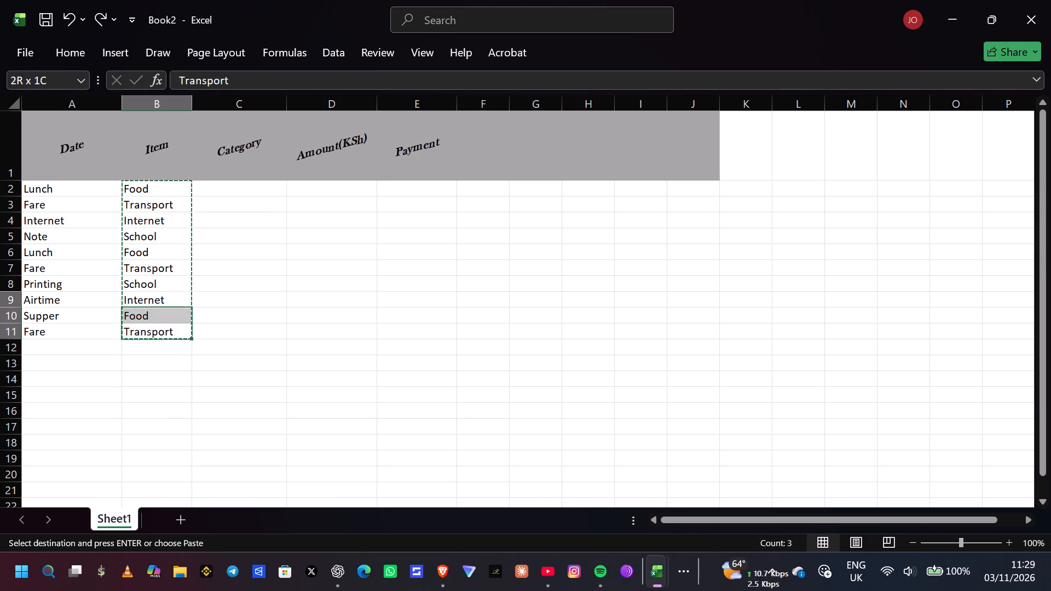
pyautogui.moveTo(160, 290); pyautogui.dragTo(160, 192)
pyautogui.rightClick(158, 194)
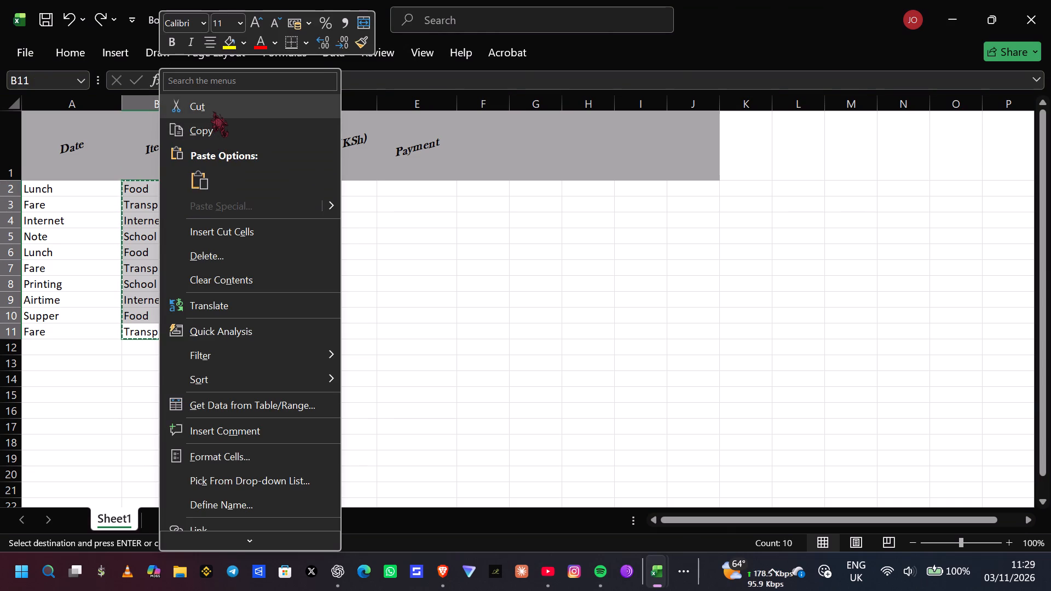
pyautogui.click(212, 112)
pyautogui.click(257, 181)
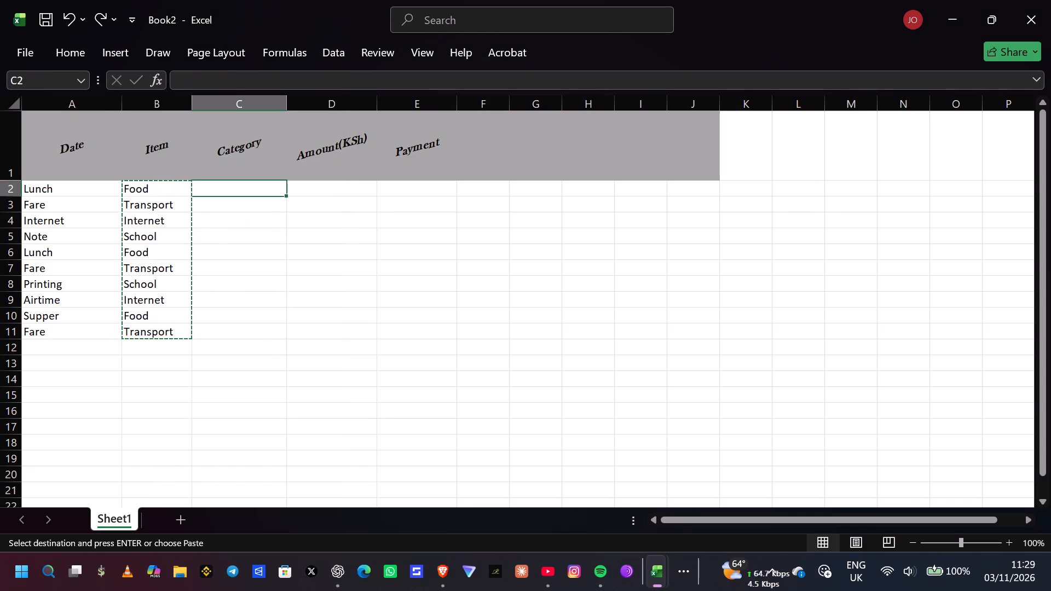
pyautogui.rightClick(257, 184)
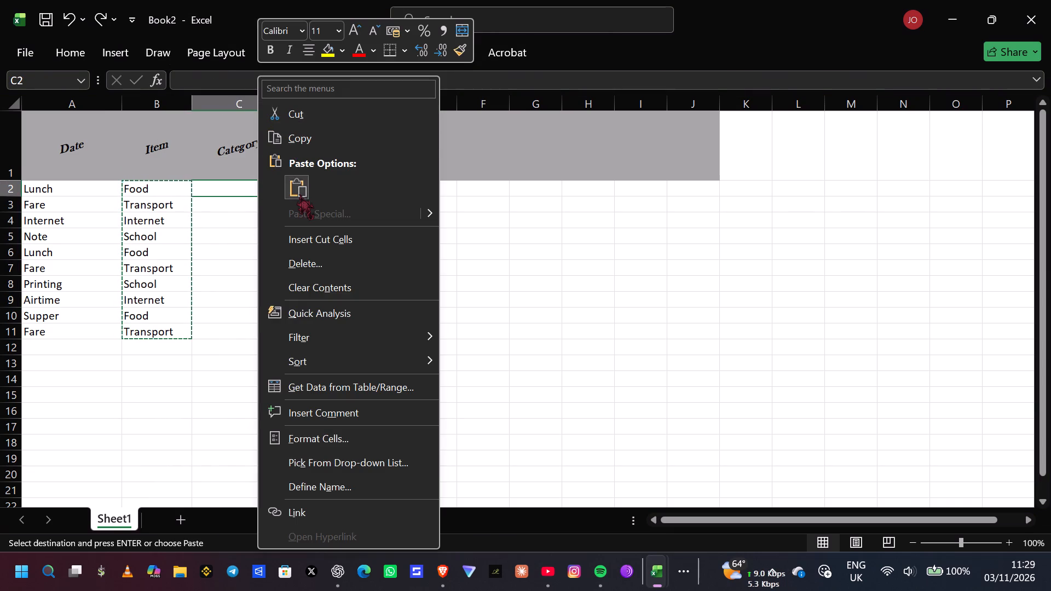
pyautogui.click(298, 195)
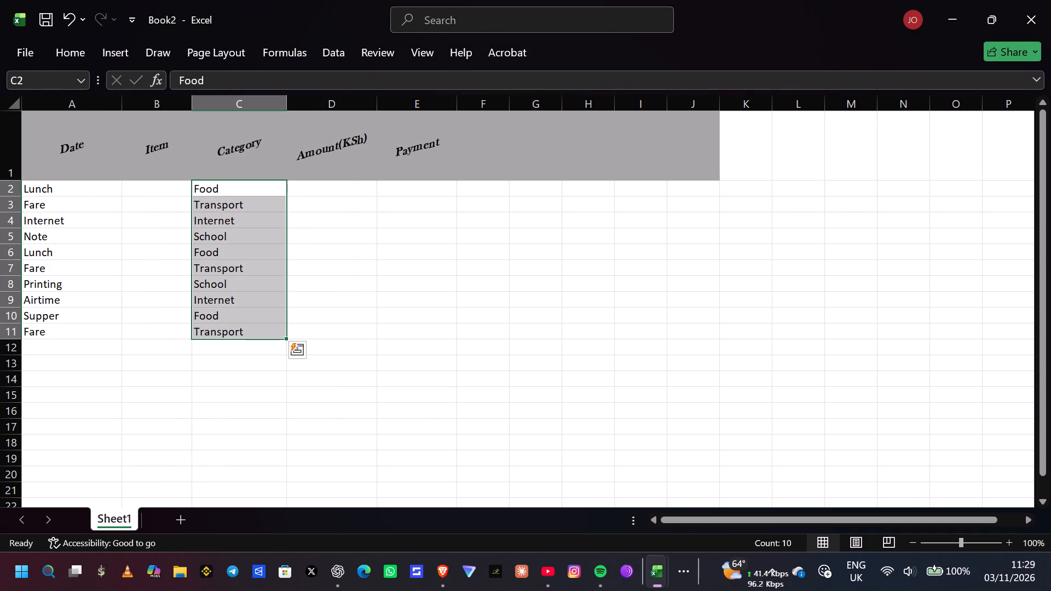
# Move the item entries from A2:A11 to B2:B11 under the Item header.
pyautogui.moveTo(70, 187); pyautogui.dragTo(66, 339)
pyautogui.rightClick(78, 264)
pyautogui.click(133, 101)
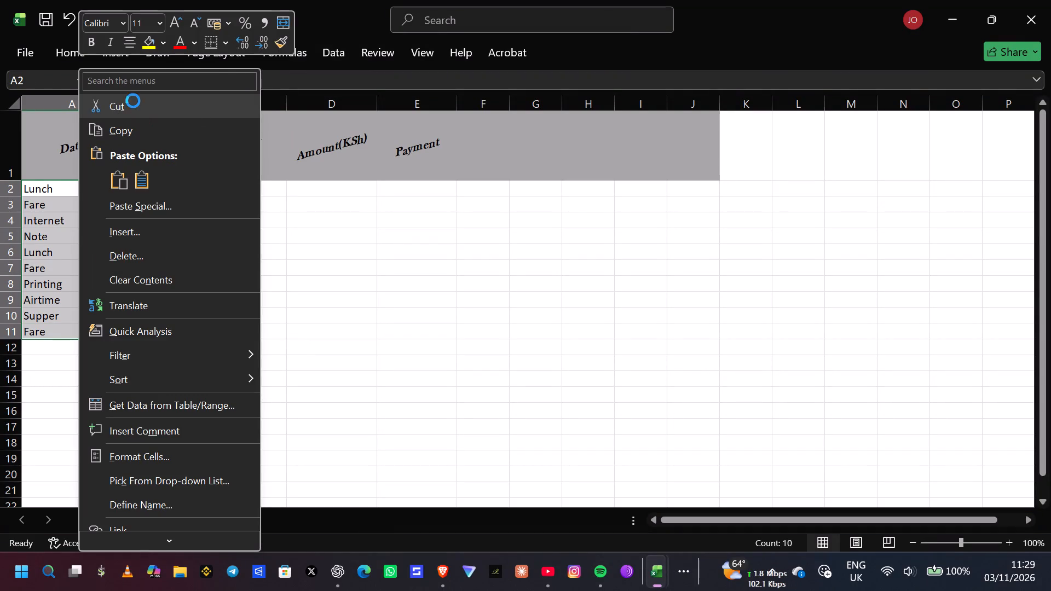
pyautogui.click(150, 189)
pyautogui.moveTo(150, 188); pyautogui.dragTo(158, 332)
pyautogui.rightClick(172, 282)
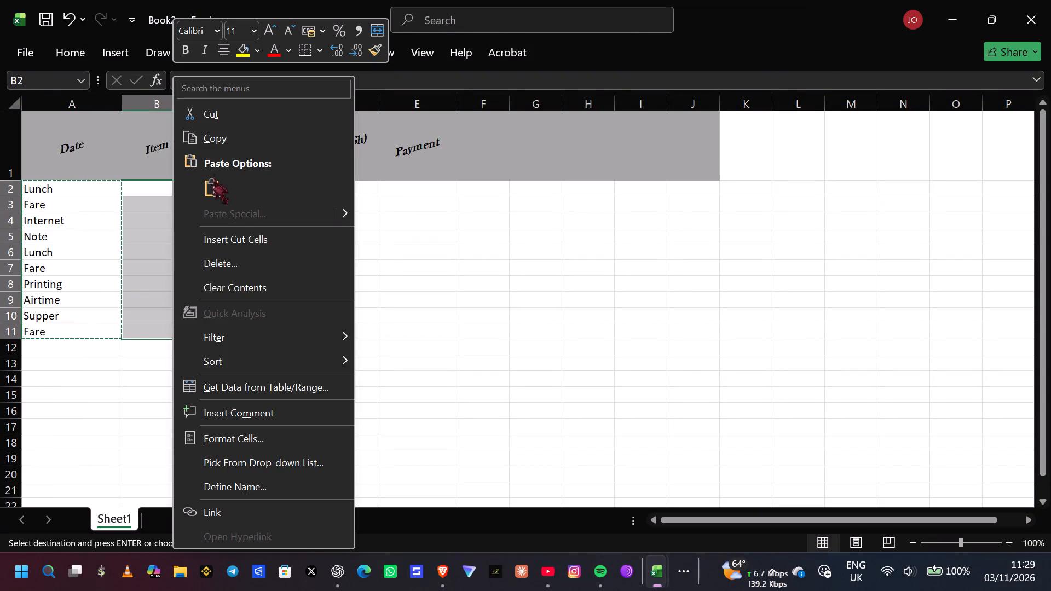
pyautogui.click(211, 189)
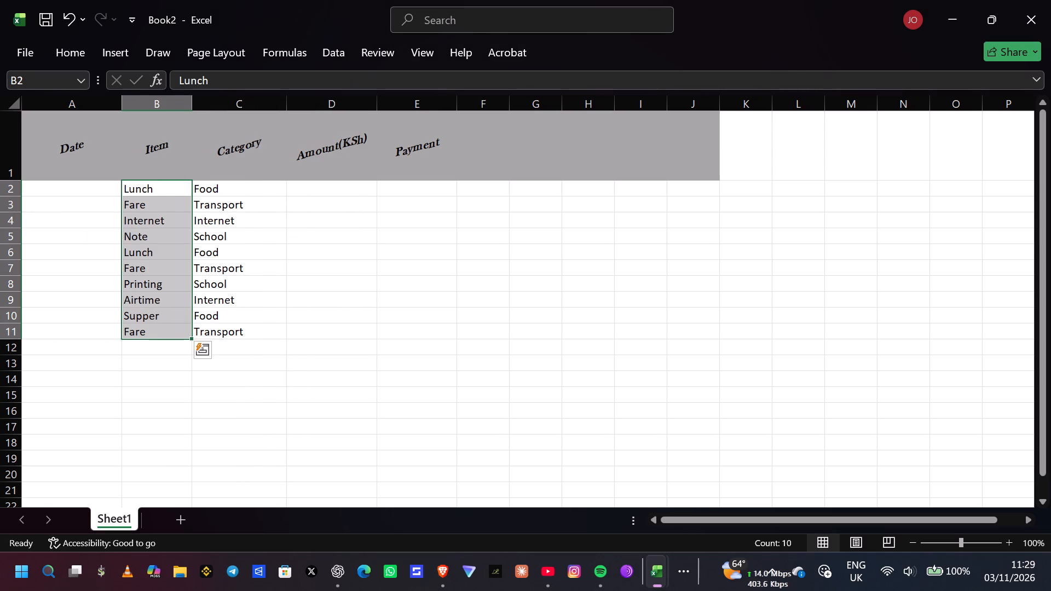
# Format all of column A with the Date number format of type *14/03/2012.
pyautogui.moveTo(96, 185); pyautogui.dragTo(100, 320)
pyautogui.click(100, 320)
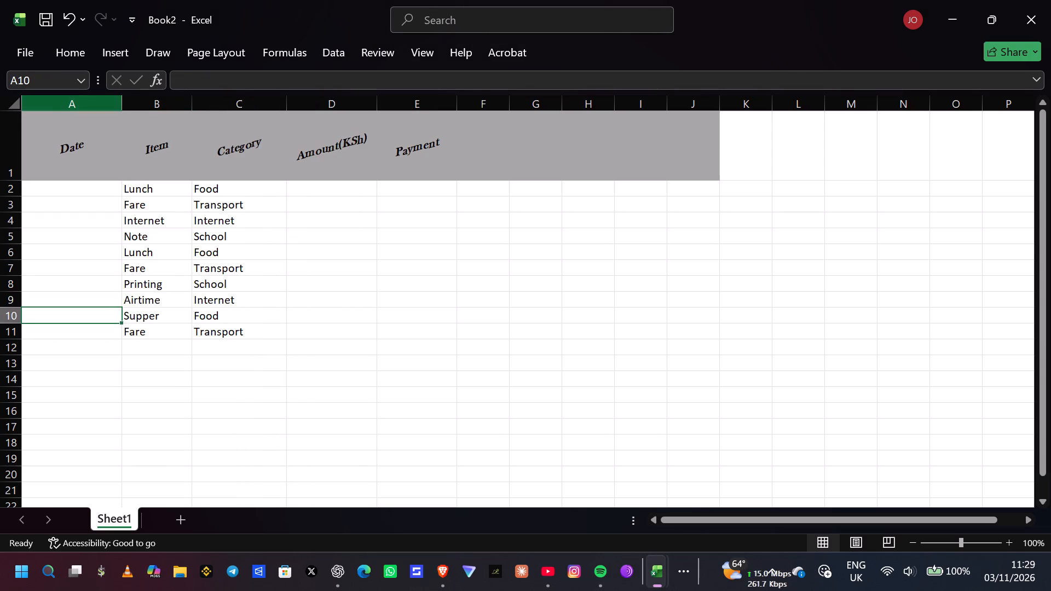
pyautogui.click(85, 107)
pyautogui.rightClick(85, 107)
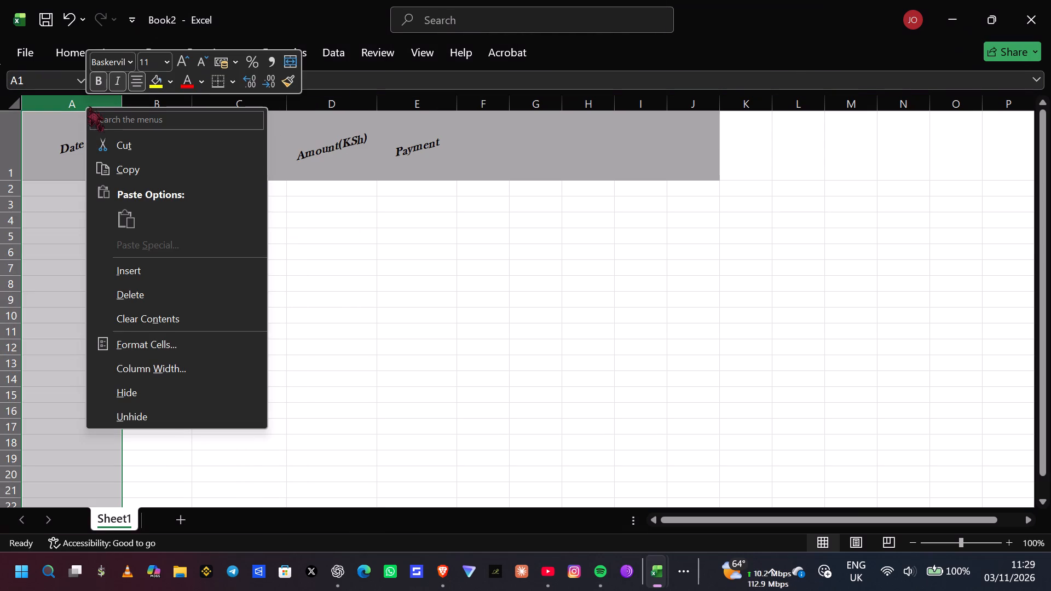
pyautogui.click(134, 338)
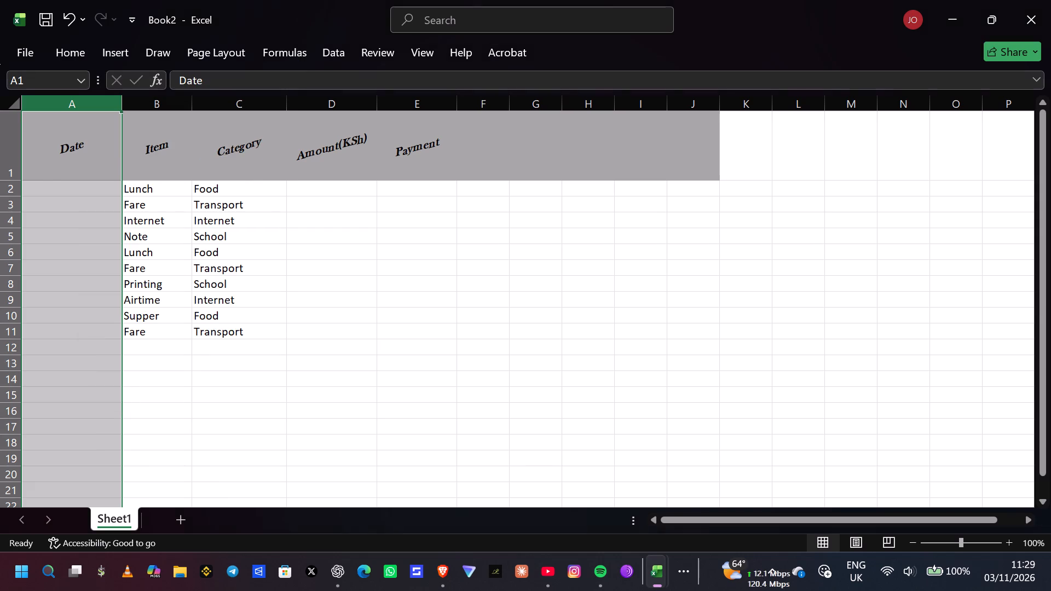
pyautogui.click(43, 153)
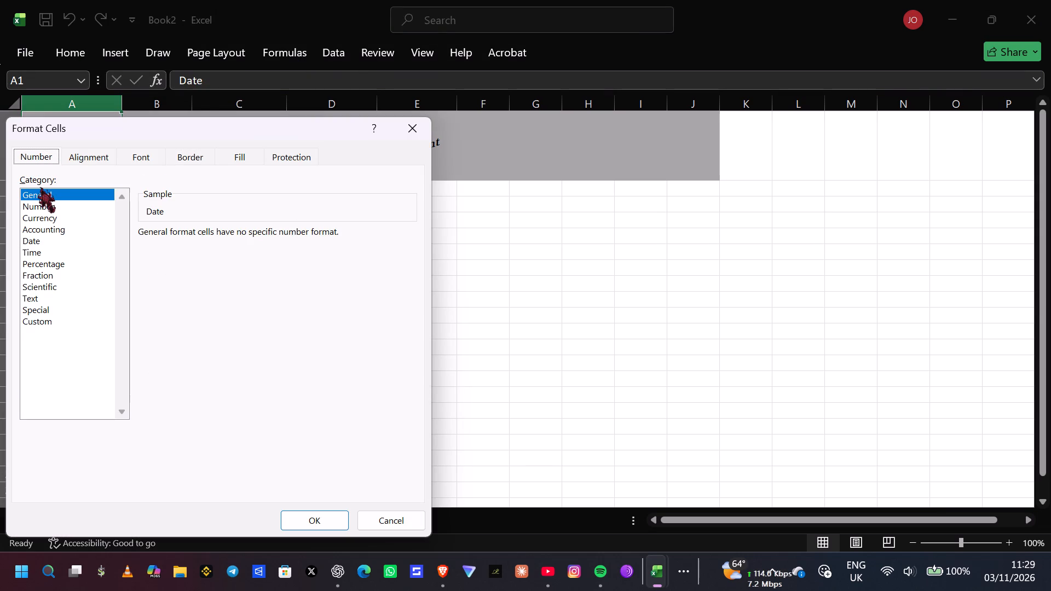
pyautogui.click(46, 240)
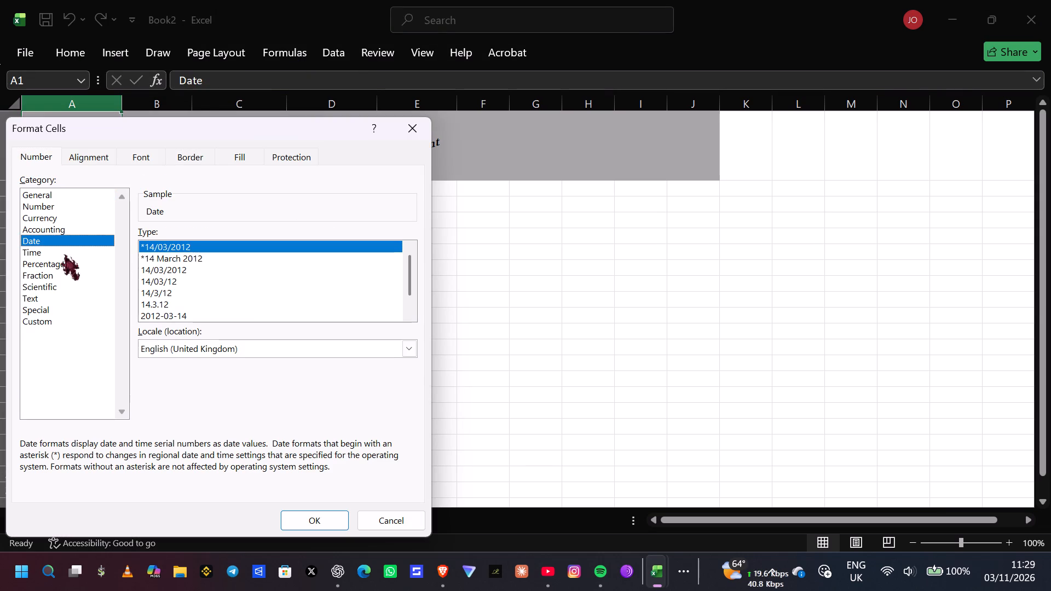
pyautogui.click(309, 515)
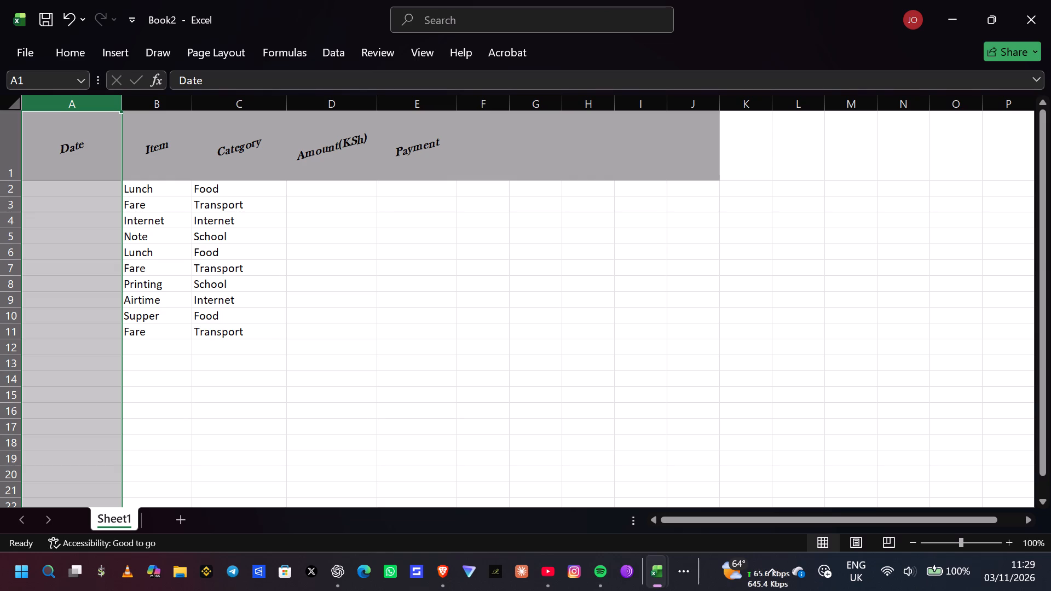
# Format the whole Amount(KSh) column D as Currency with the KES symbol.
pyautogui.click(363, 107)
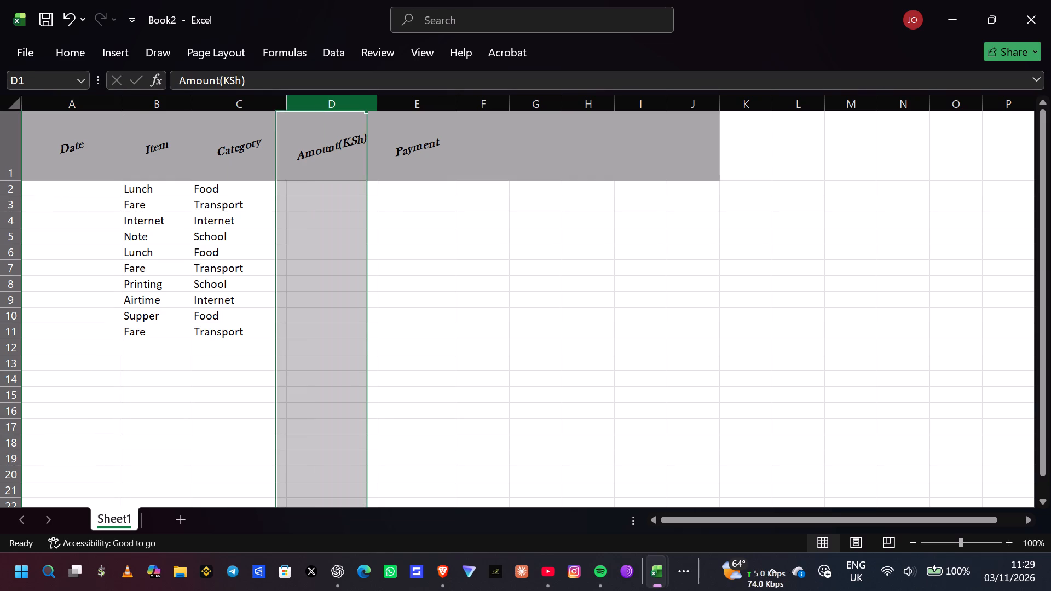
pyautogui.rightClick(363, 110)
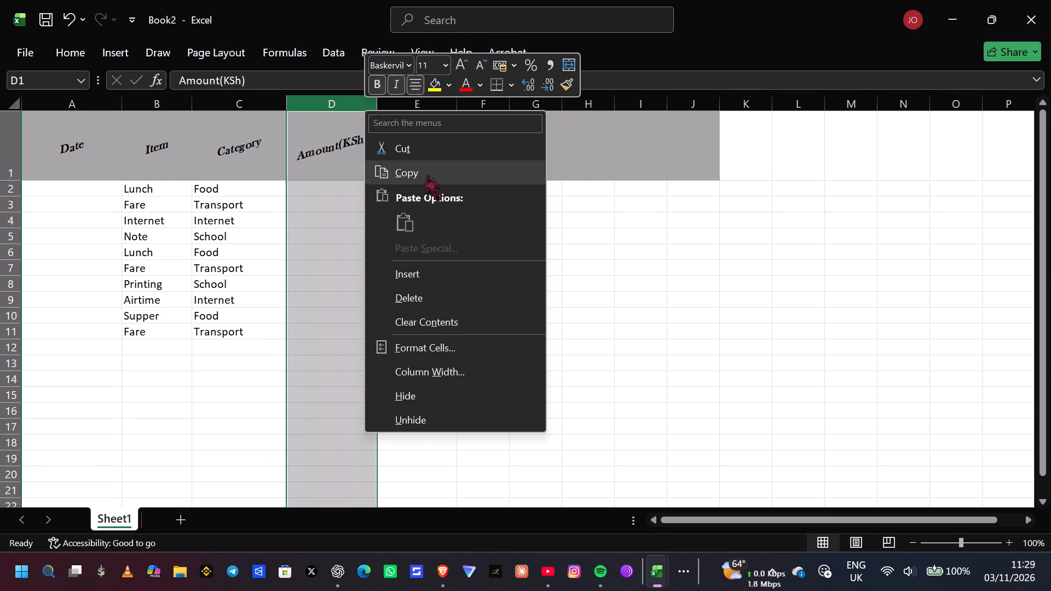
pyautogui.click(420, 351)
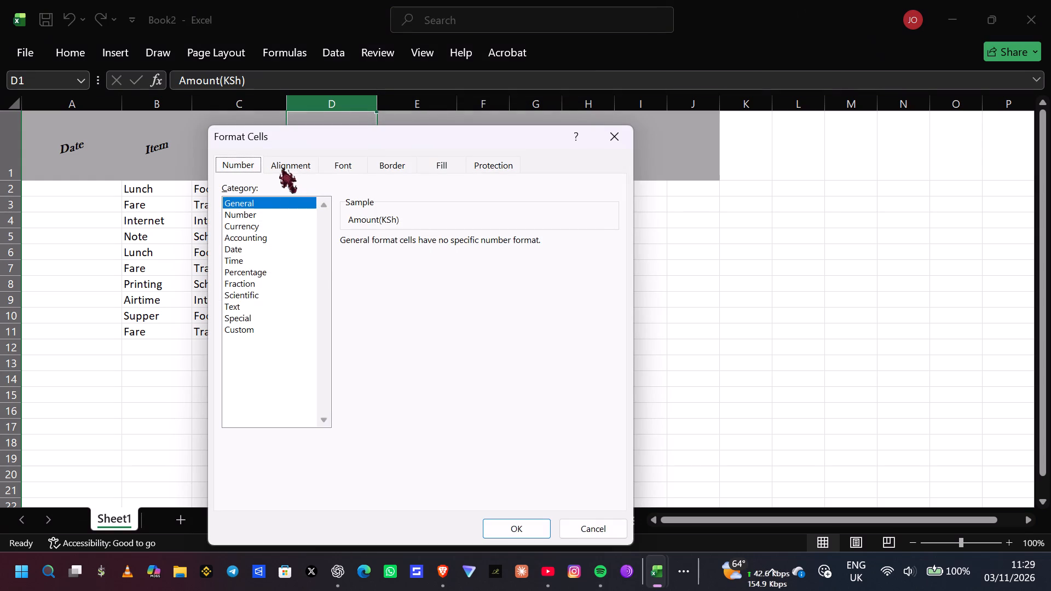
pyautogui.click(252, 228)
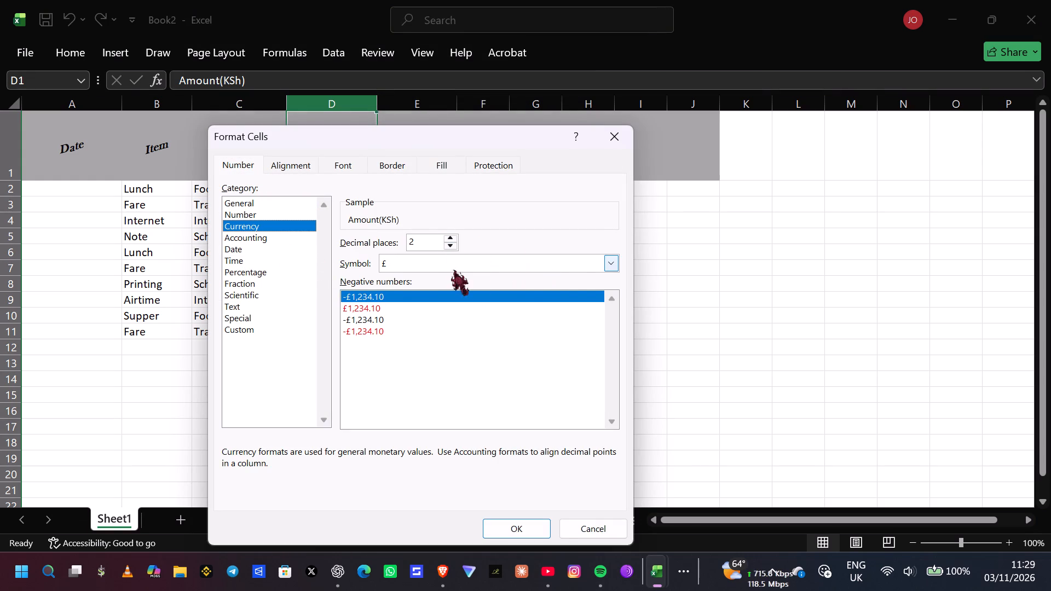
pyautogui.click(613, 264)
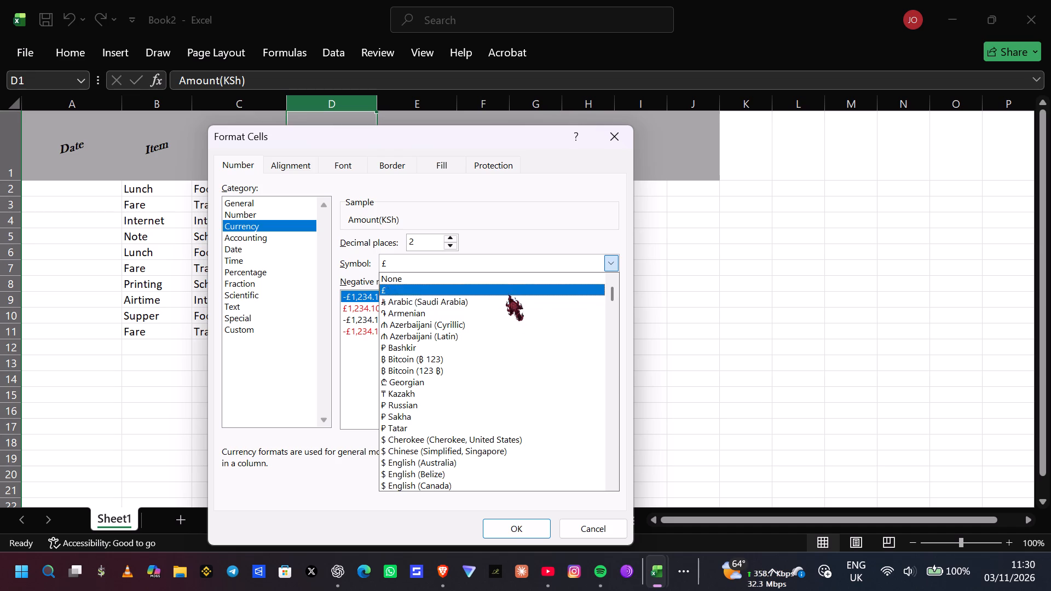
pyautogui.doubleClick(503, 259)
pyautogui.click(503, 259)
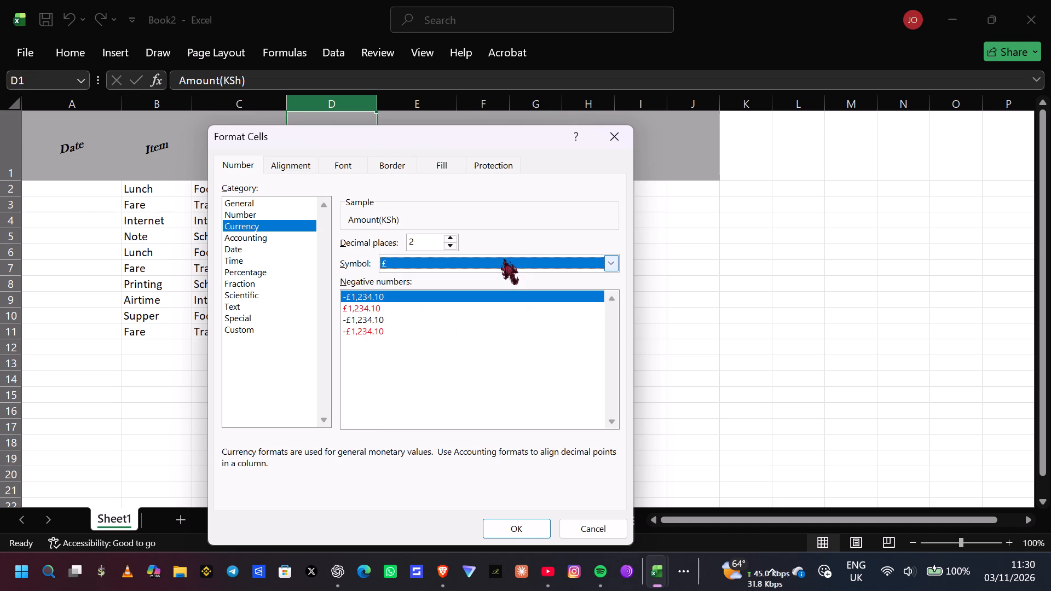
pyautogui.press('BackSpace')
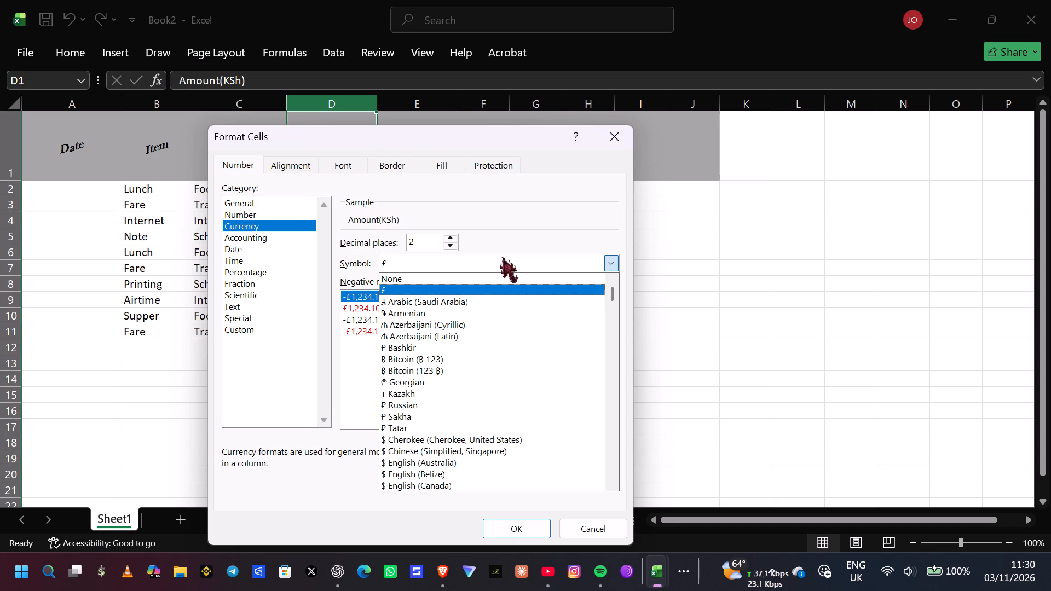
pyautogui.press('k')
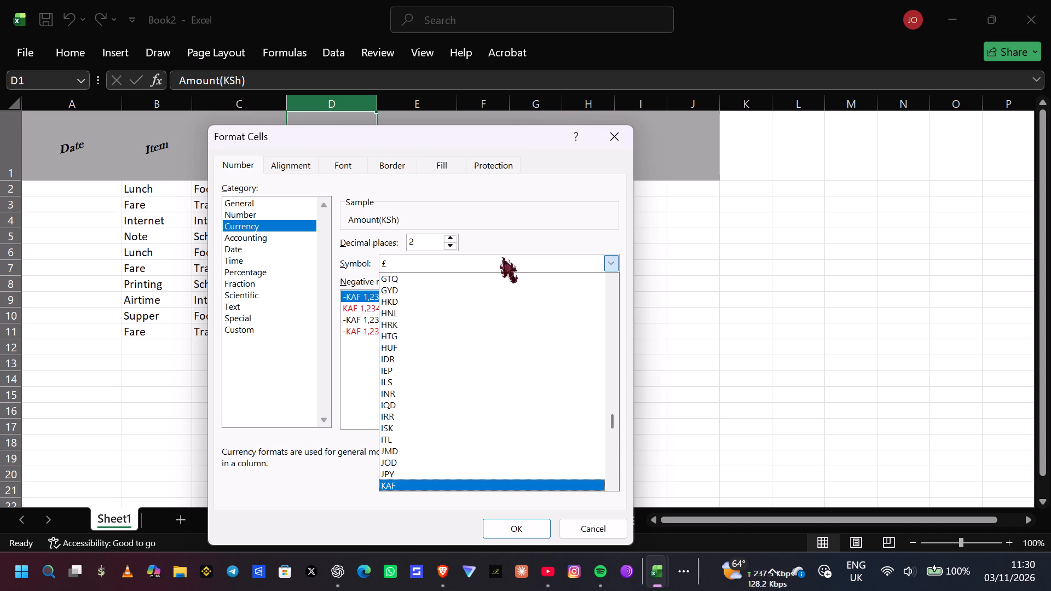
pyautogui.write('es')
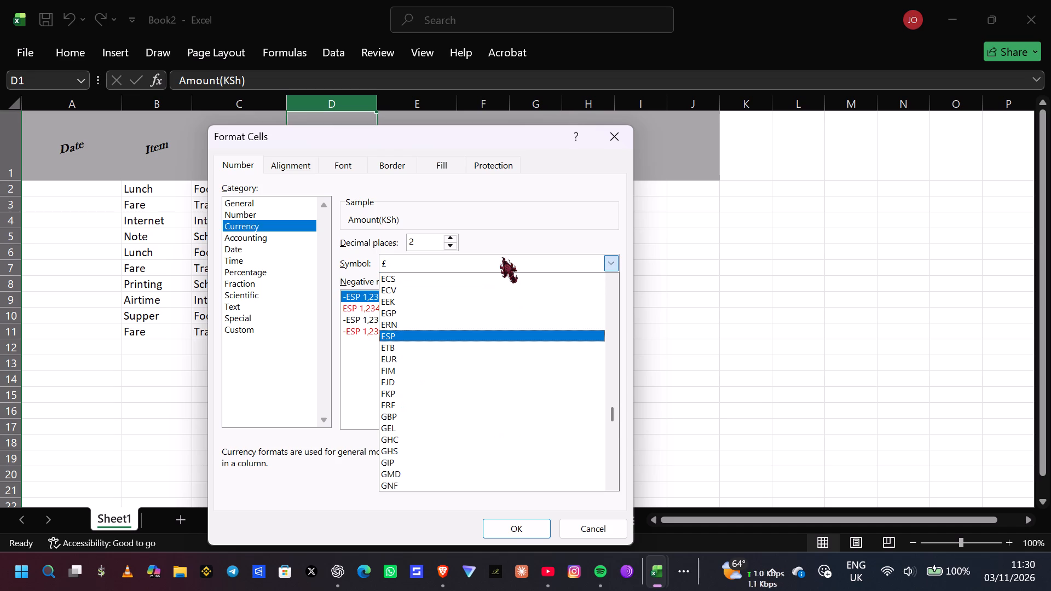
pyautogui.press('BackSpace')
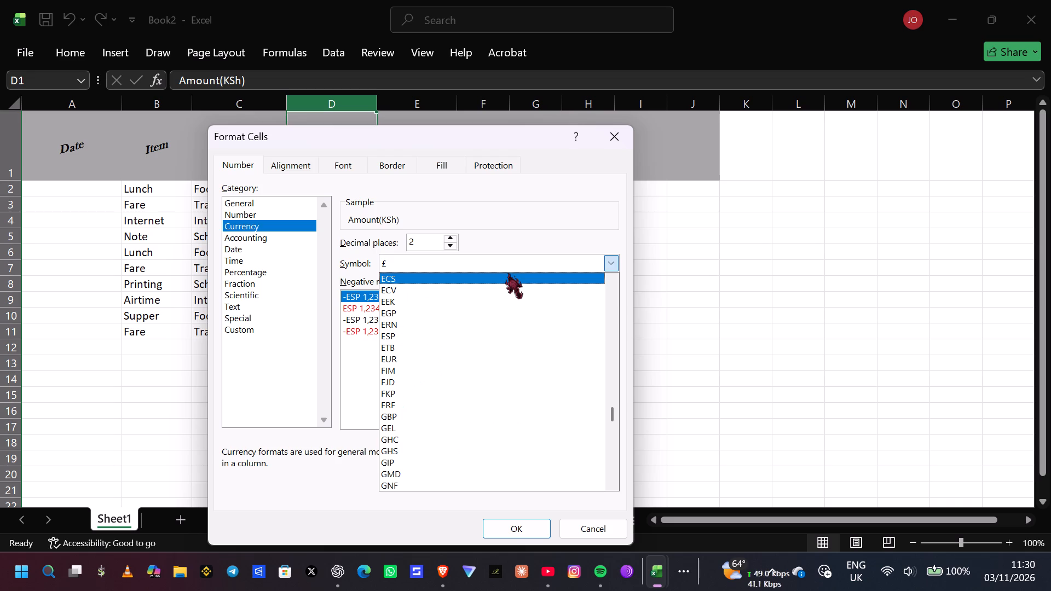
pyautogui.press('BackSpace')
pyautogui.press('BackSpace')
pyautogui.press('BackSpace')
pyautogui.press('BackSpace')
pyautogui.press('BackSpace')
pyautogui.scroll(-5, 413, 276)
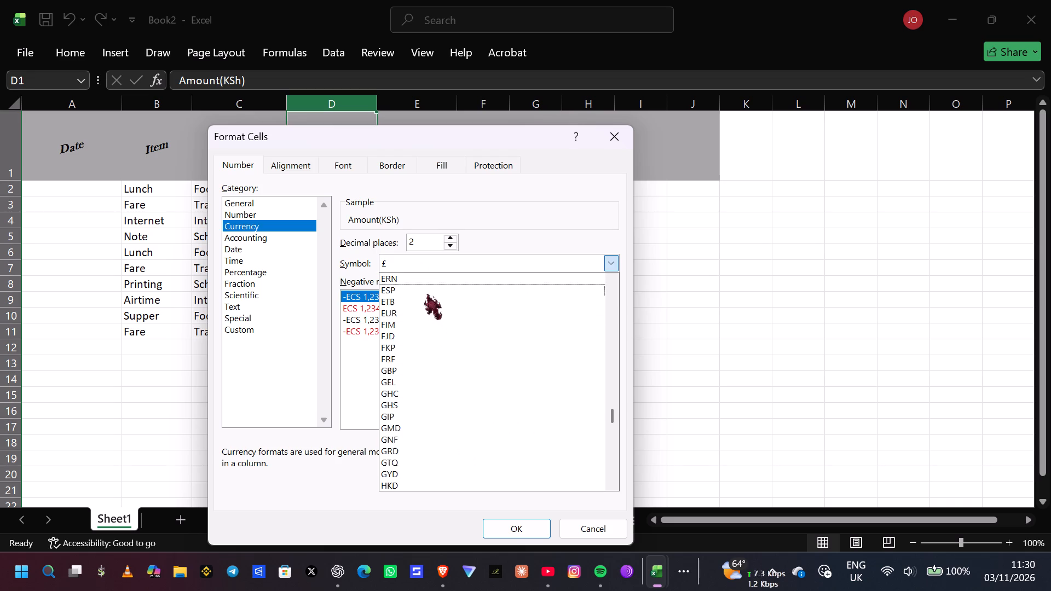
pyautogui.scroll(-2, 409, 383)
pyautogui.scroll(1, 388, 401)
pyautogui.scroll(-8, 389, 401)
pyautogui.scroll(1, 400, 397)
pyautogui.scroll(-12, 400, 398)
pyautogui.scroll(1, 403, 369)
pyautogui.scroll(-7, 403, 369)
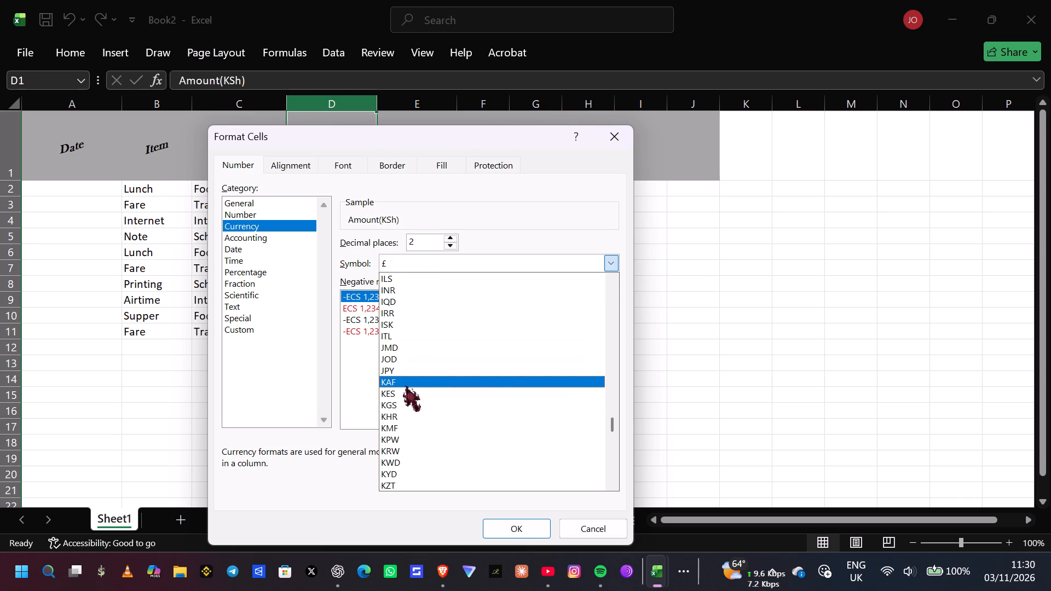
pyautogui.click(405, 386)
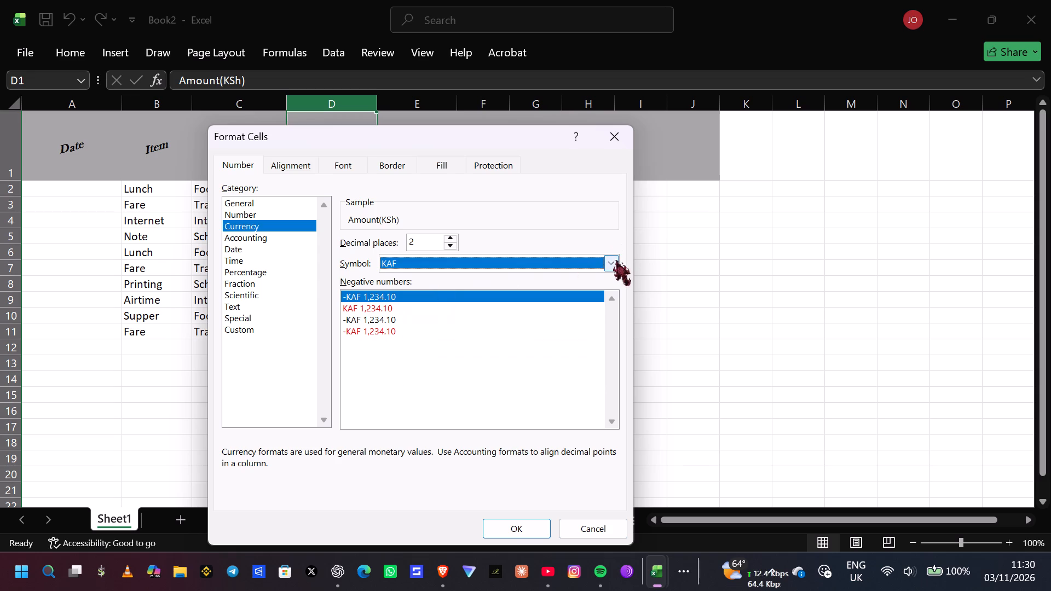
pyautogui.click(615, 261)
pyautogui.click(423, 395)
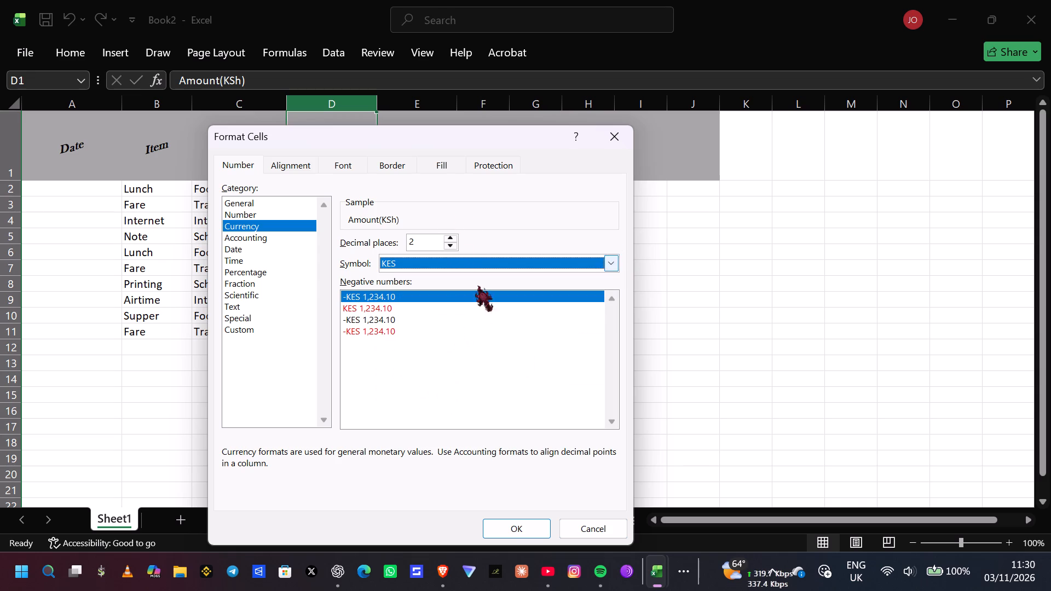
pyautogui.click(524, 528)
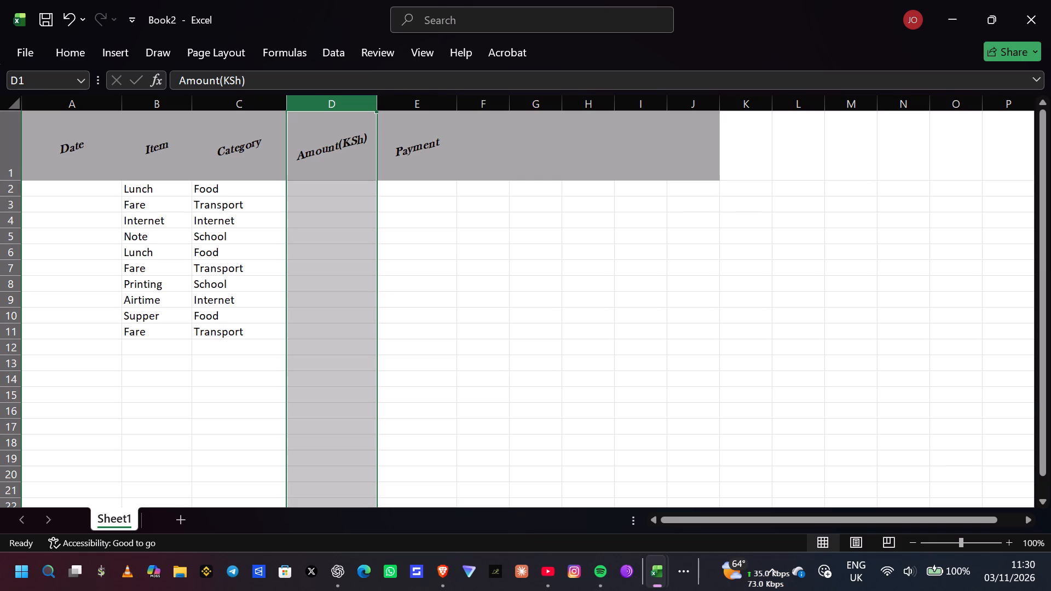
# Widen the Amount(KSh), Payment and Category columns.
pyautogui.moveTo(378, 100); pyautogui.dragTo(420, 109)
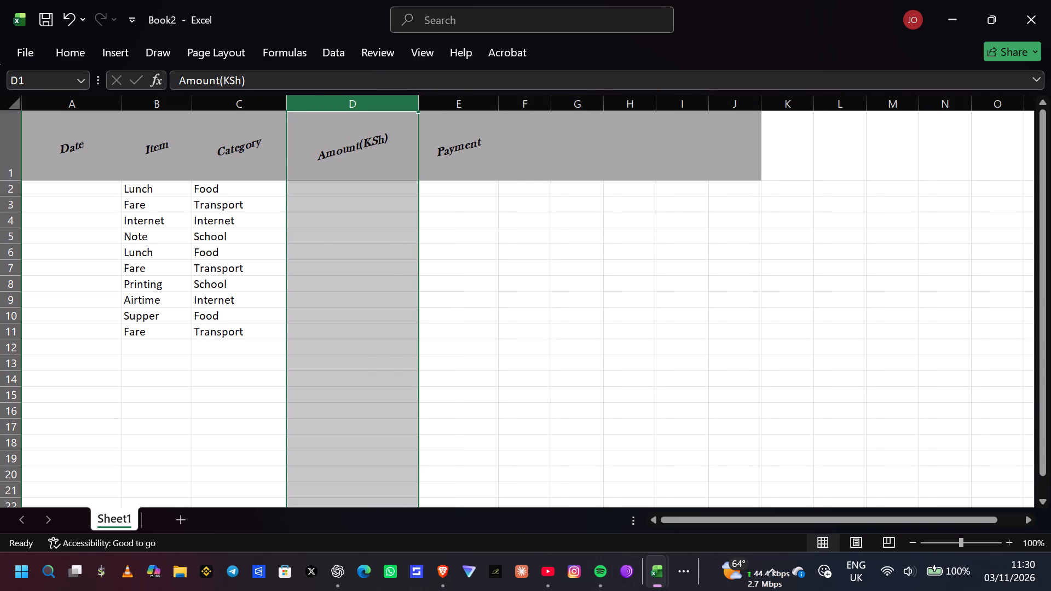
pyautogui.moveTo(497, 99); pyautogui.dragTo(551, 112)
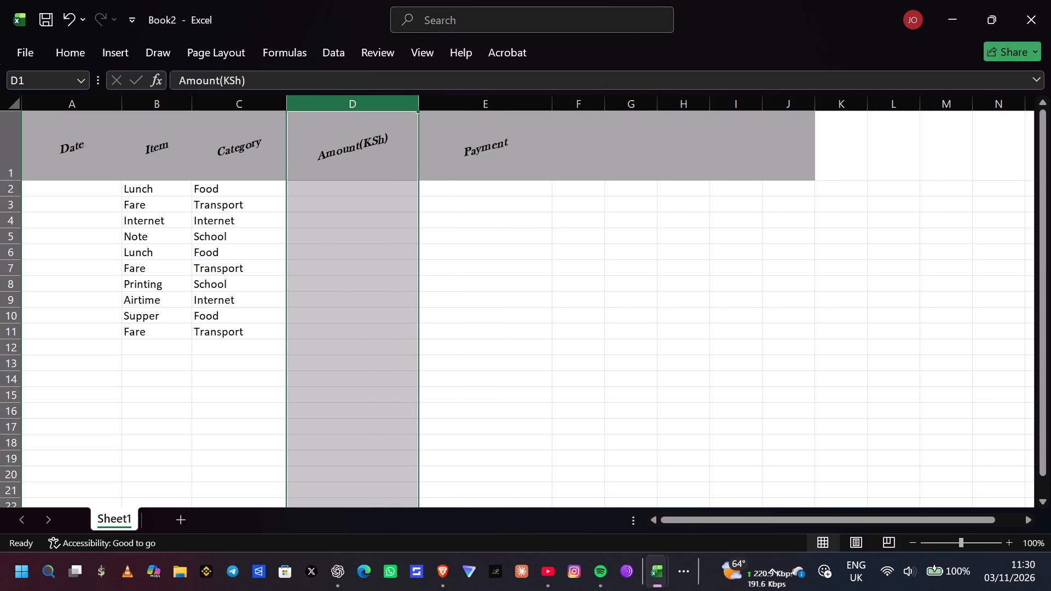
pyautogui.moveTo(417, 98); pyautogui.dragTo(445, 95)
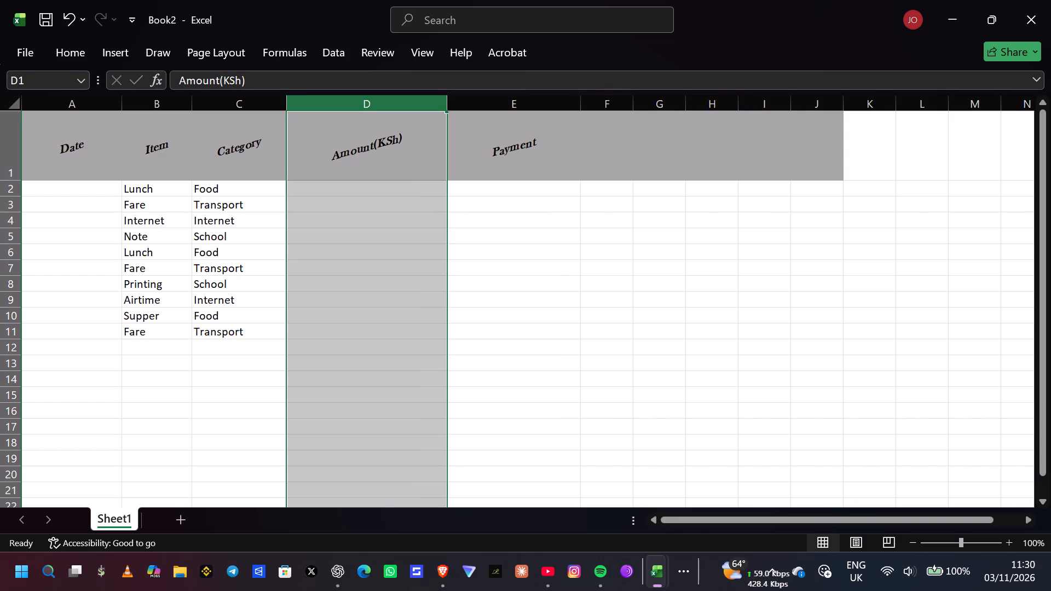
pyautogui.moveTo(289, 97); pyautogui.dragTo(307, 103)
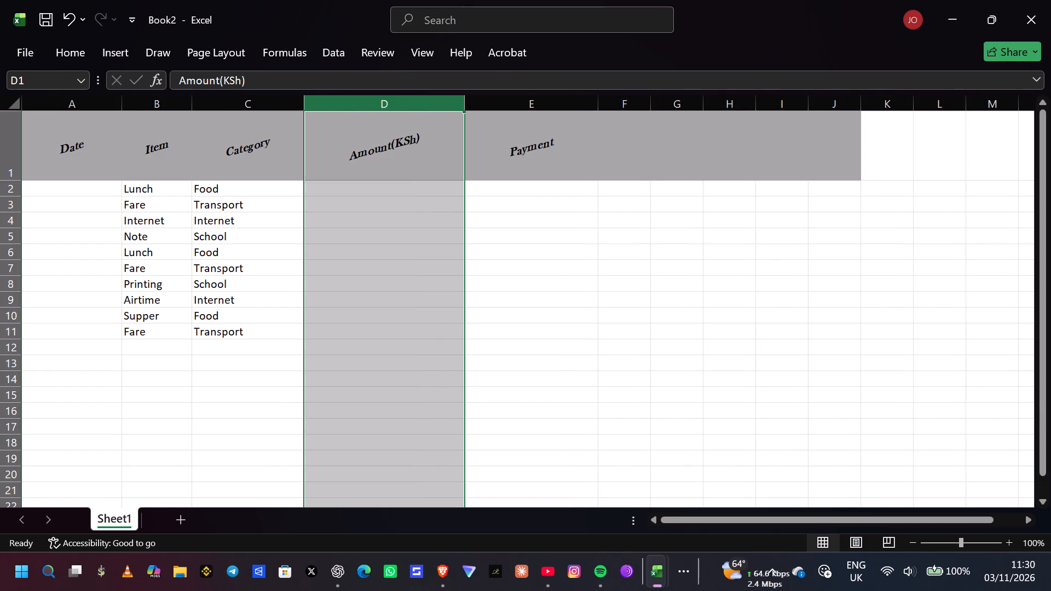
# Widen the Item and Date columns.
pyautogui.moveTo(195, 97); pyautogui.dragTo(209, 99)
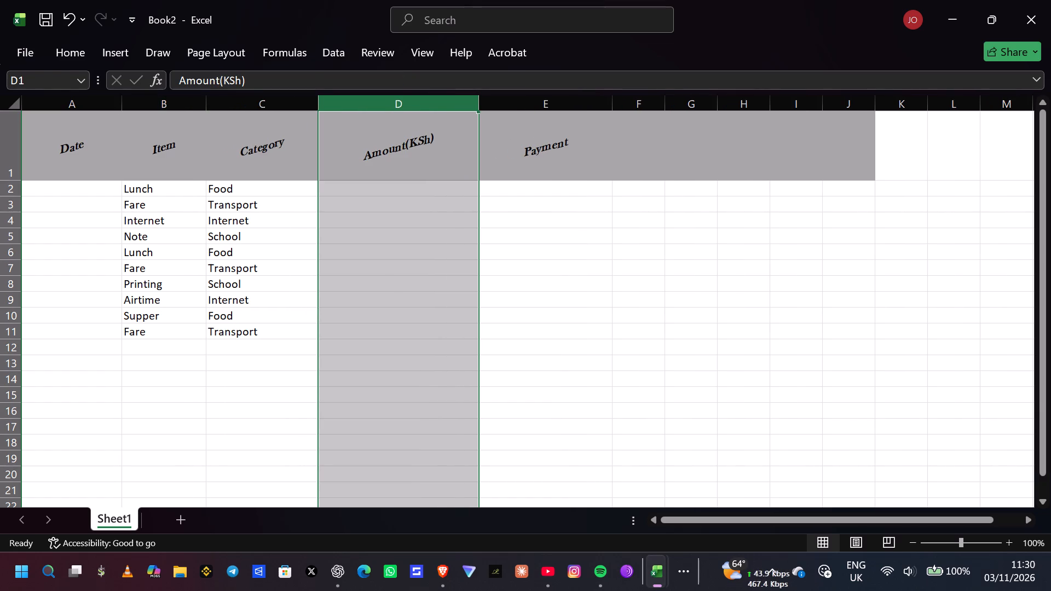
pyautogui.moveTo(119, 97); pyautogui.dragTo(132, 102)
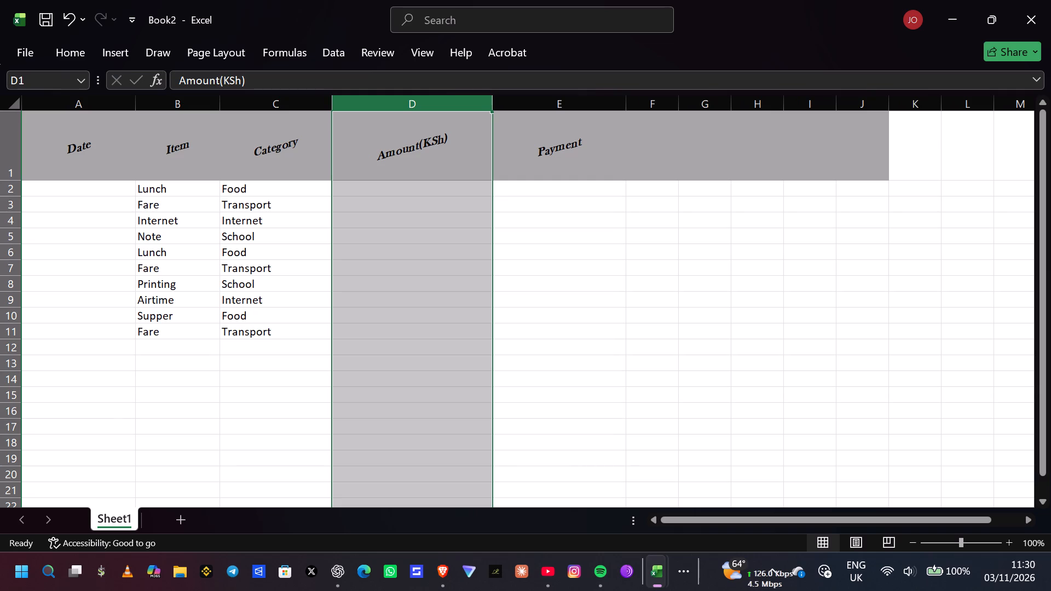
pyautogui.moveTo(136, 100); pyautogui.dragTo(172, 107)
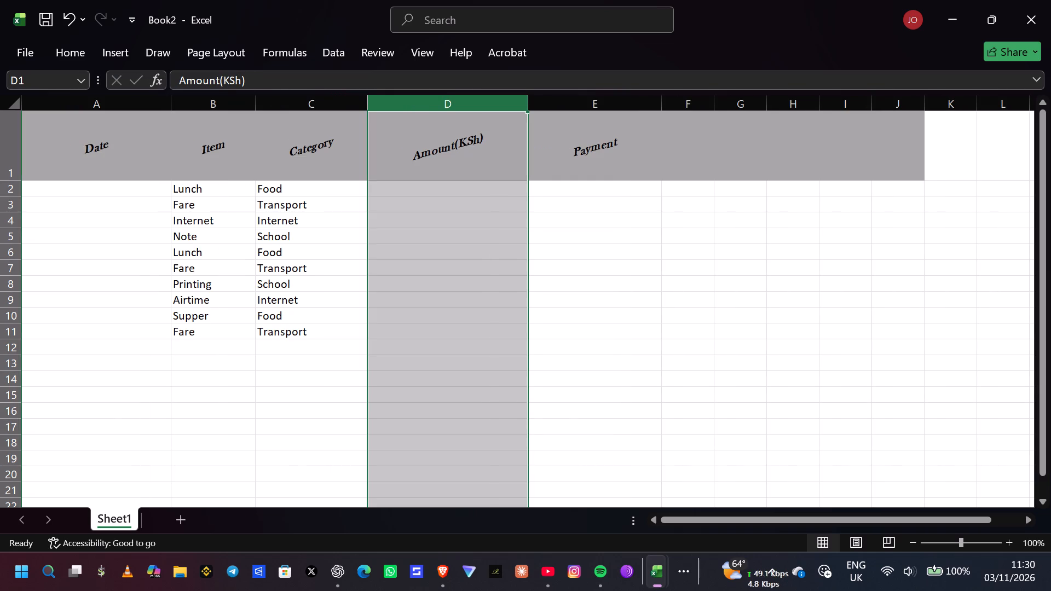
# Enter the date 1/11/2026 in A2 and A3 for the first Lunch and Fare entries.
pyautogui.click(83, 187)
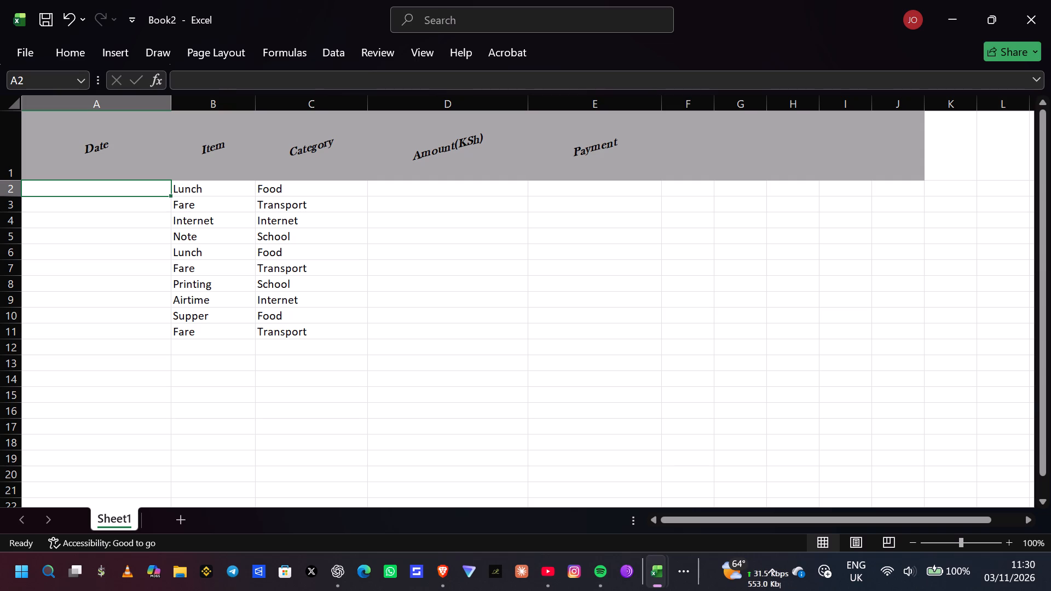
pyautogui.press('1')
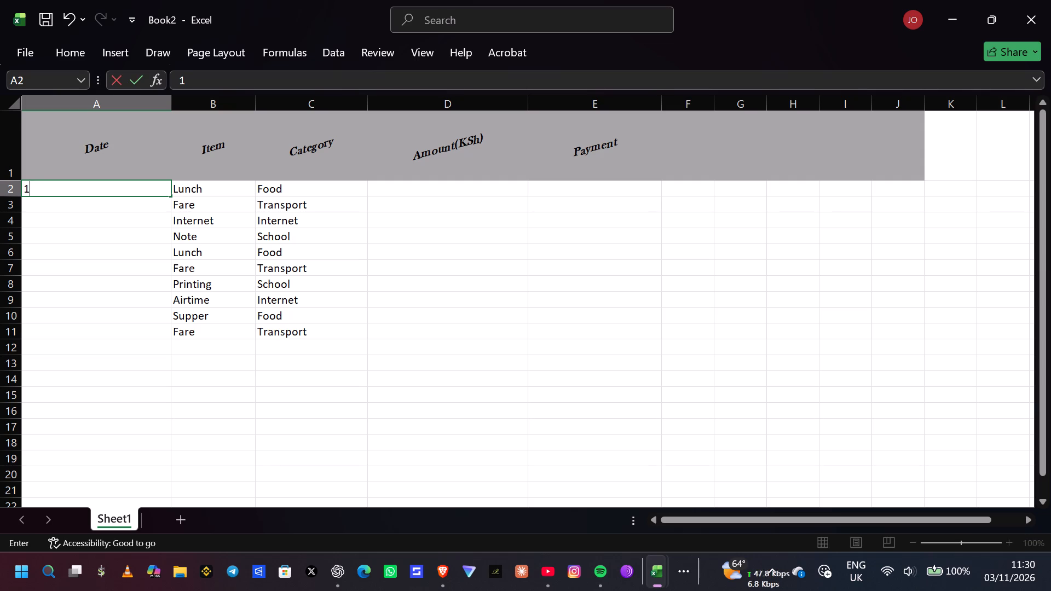
pyautogui.press('/')
pyautogui.write('11')
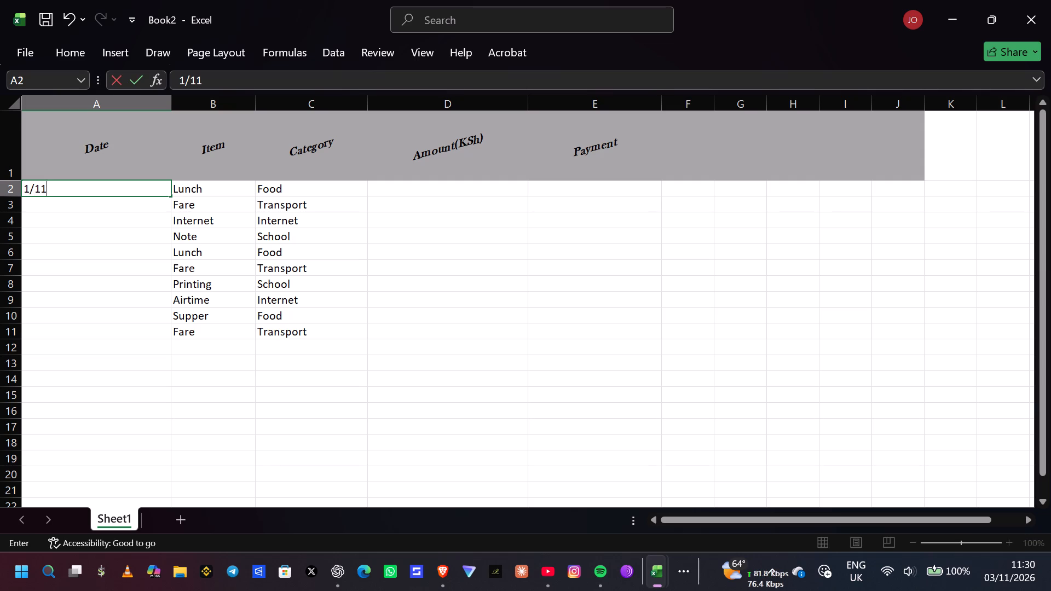
pyautogui.press('/')
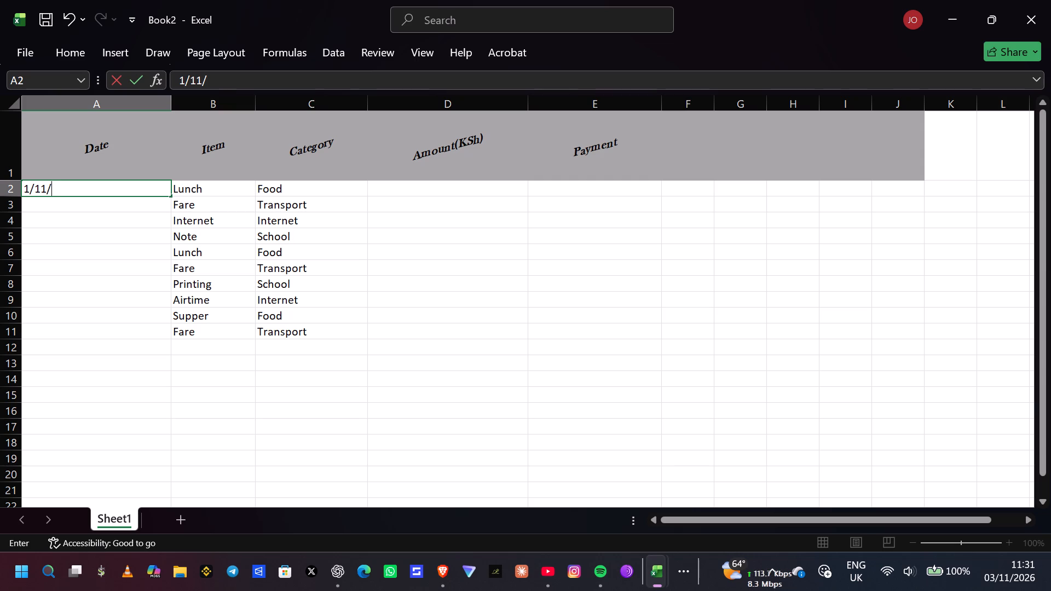
pyautogui.press('2')
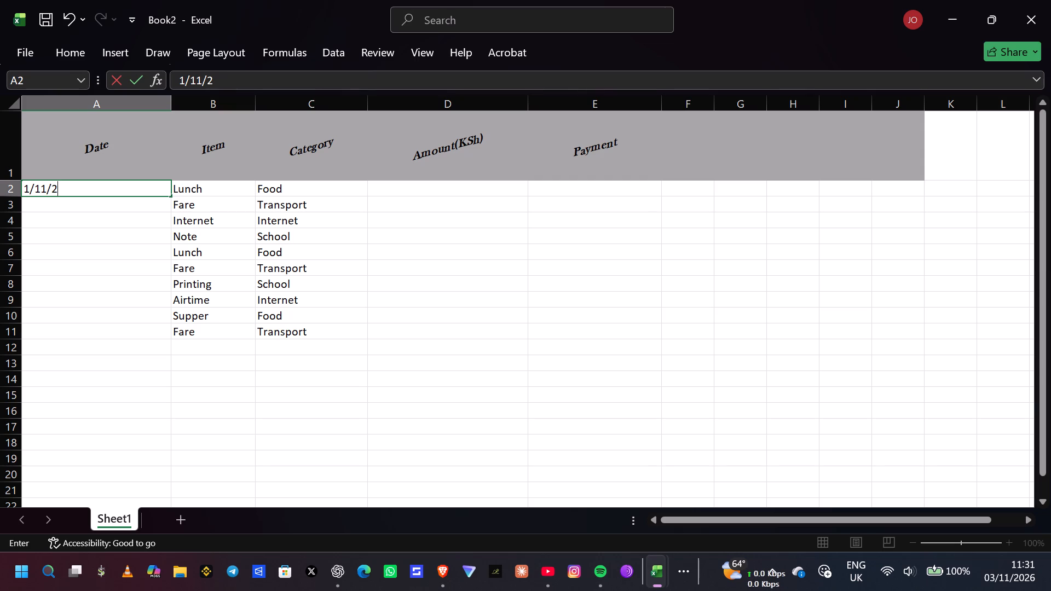
pyautogui.press('0')
pyautogui.write('26')
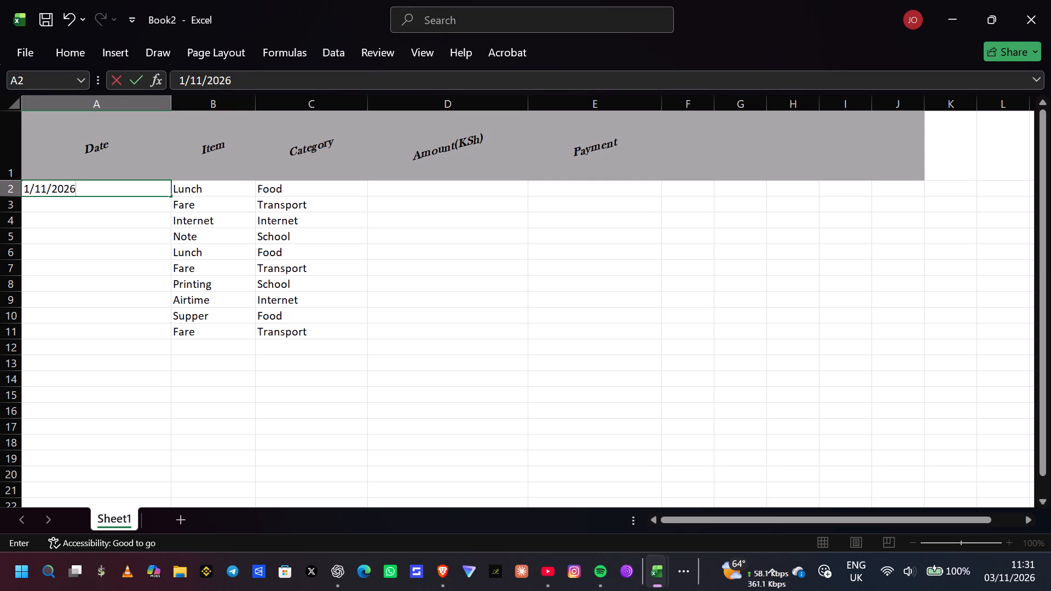
pyautogui.press('Down')
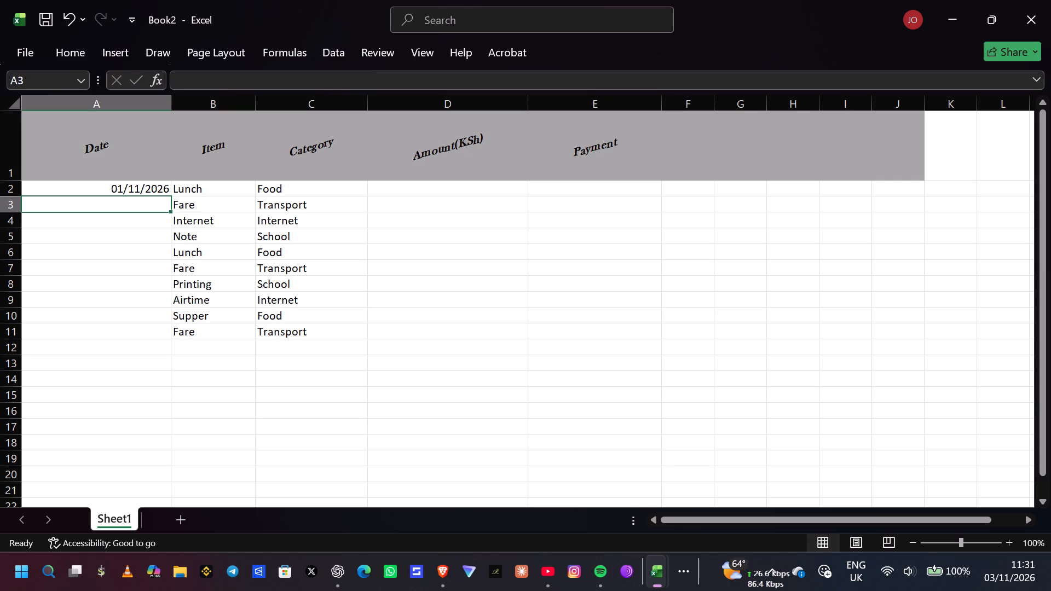
pyautogui.press('1')
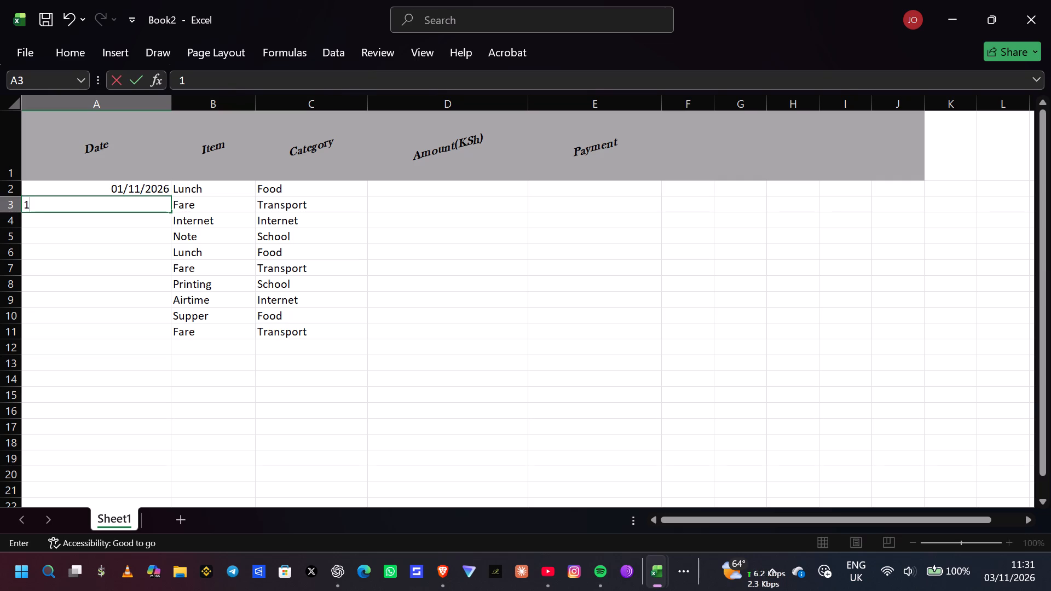
pyautogui.press('/')
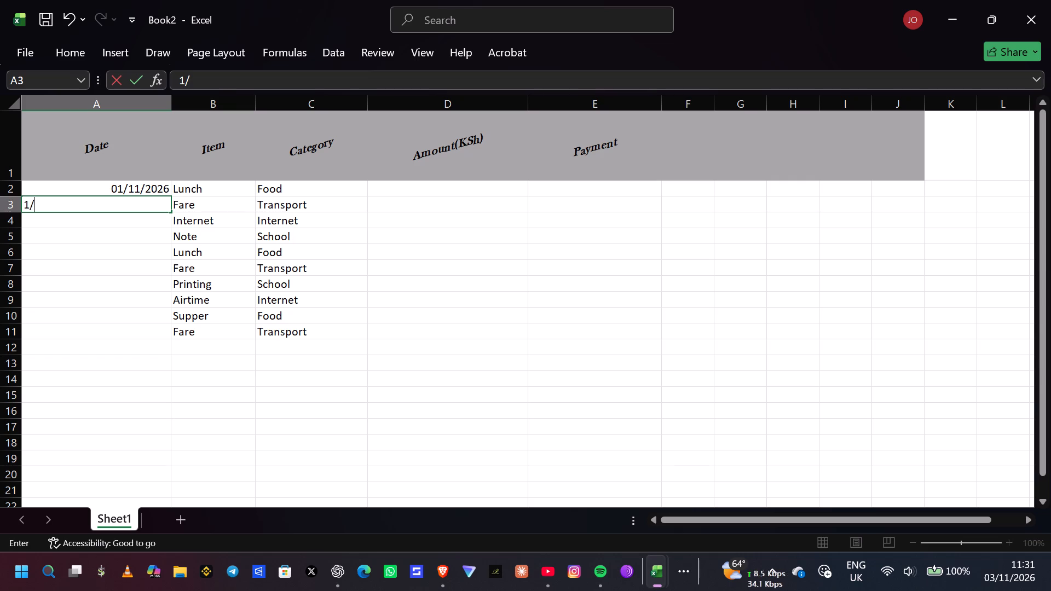
pyautogui.write('11/')
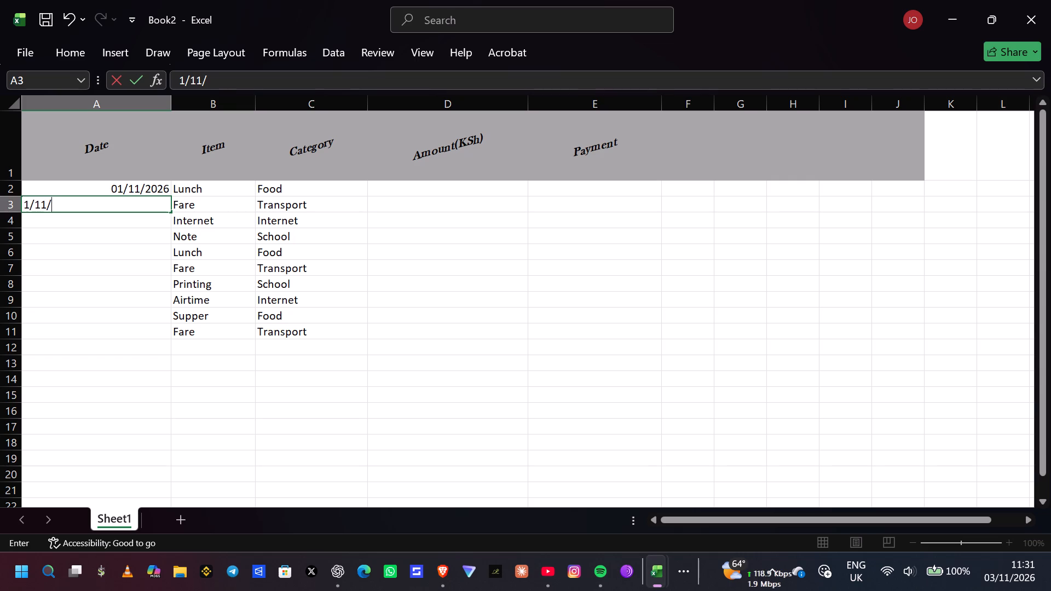
pyautogui.write('2026')
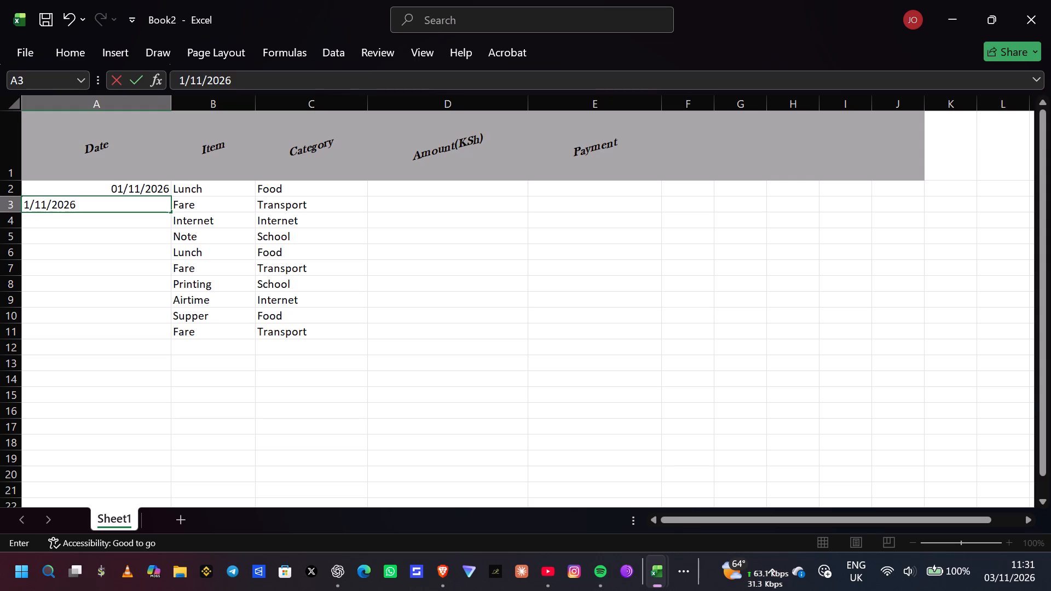
pyautogui.press('Down')
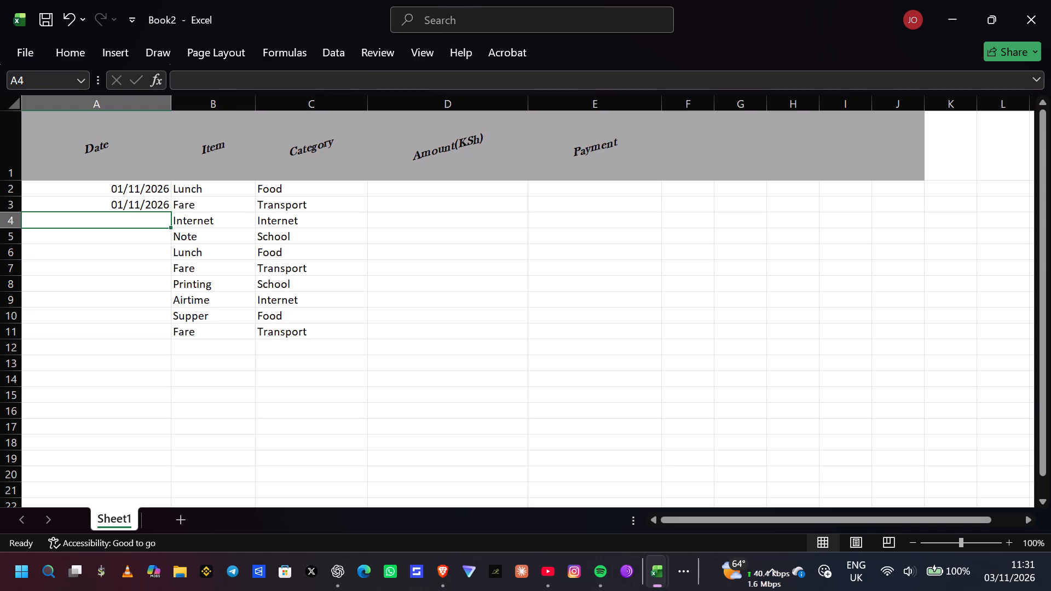
# Enter the date 2/11/2026 in A4 and A5 for the Internet and Note entries.
pyautogui.write('2/')
pyautogui.write('11')
pyautogui.write('/202')
pyautogui.press('6')
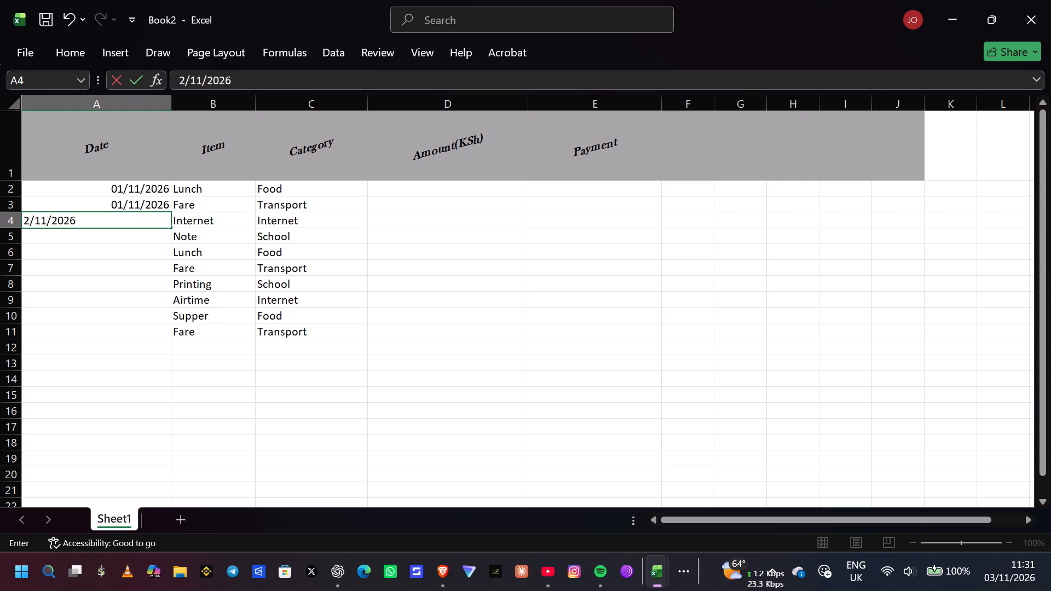
pyautogui.press('Down')
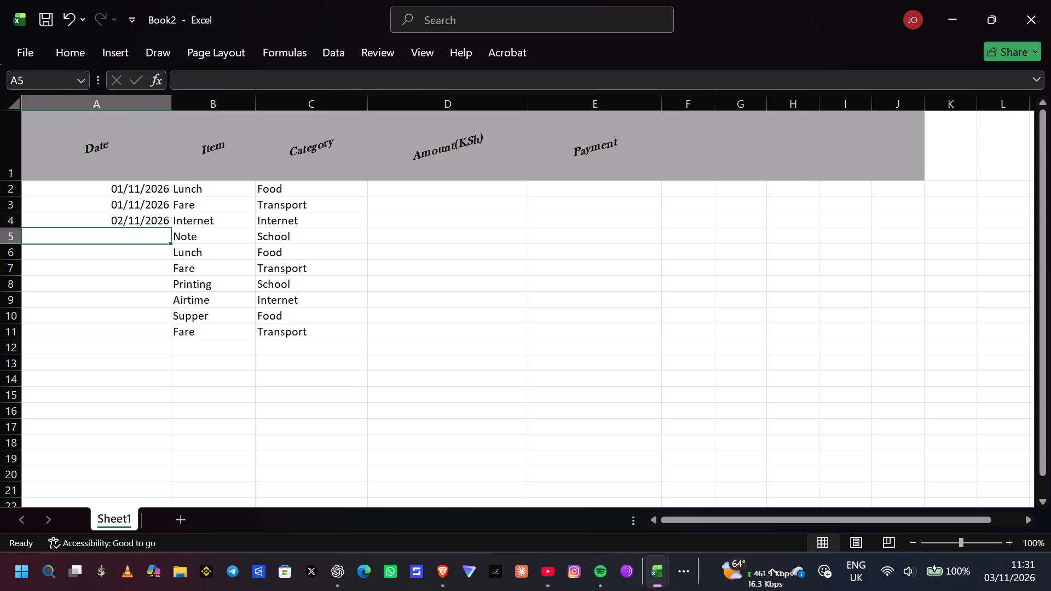
pyautogui.write('2/')
pyautogui.write('11/2-')
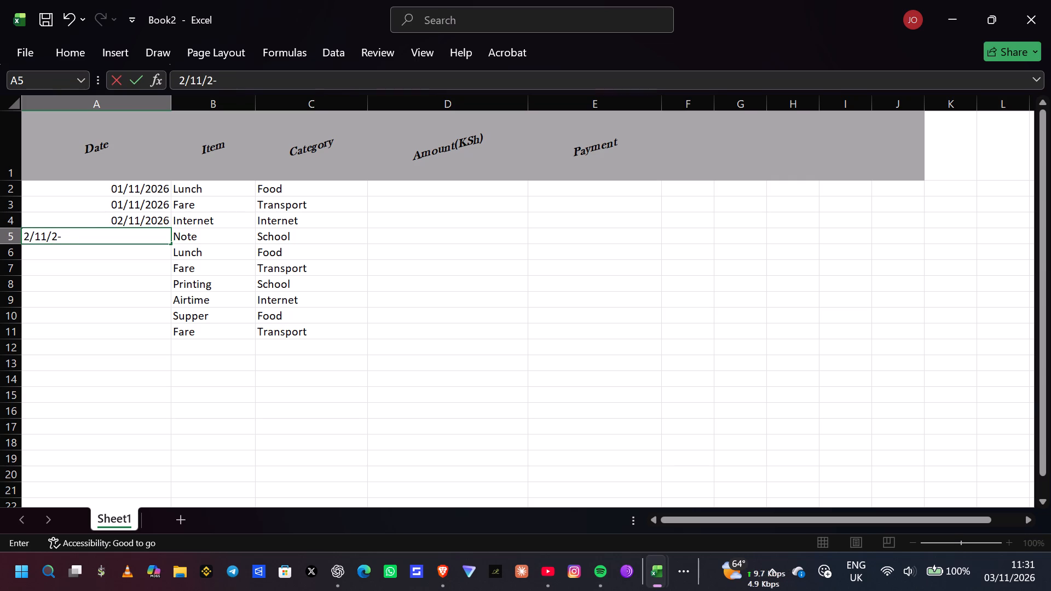
pyautogui.press('BackSpace')
pyautogui.write('026')
pyautogui.press('Down')
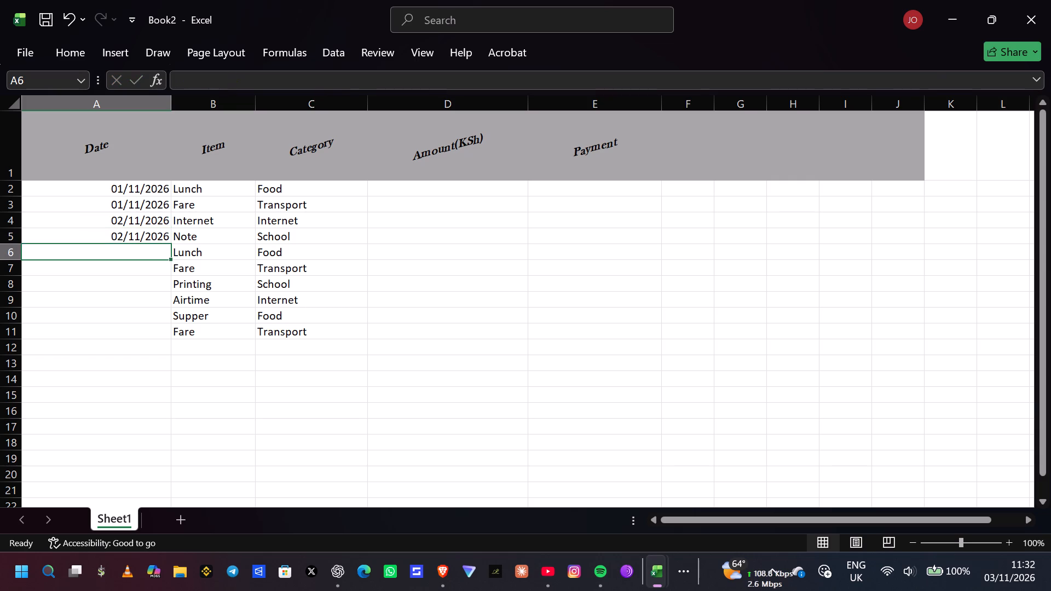
# Dismiss the Proton VPN sign-in window and return to the maximized Excel workbook.
pyautogui.press('3')
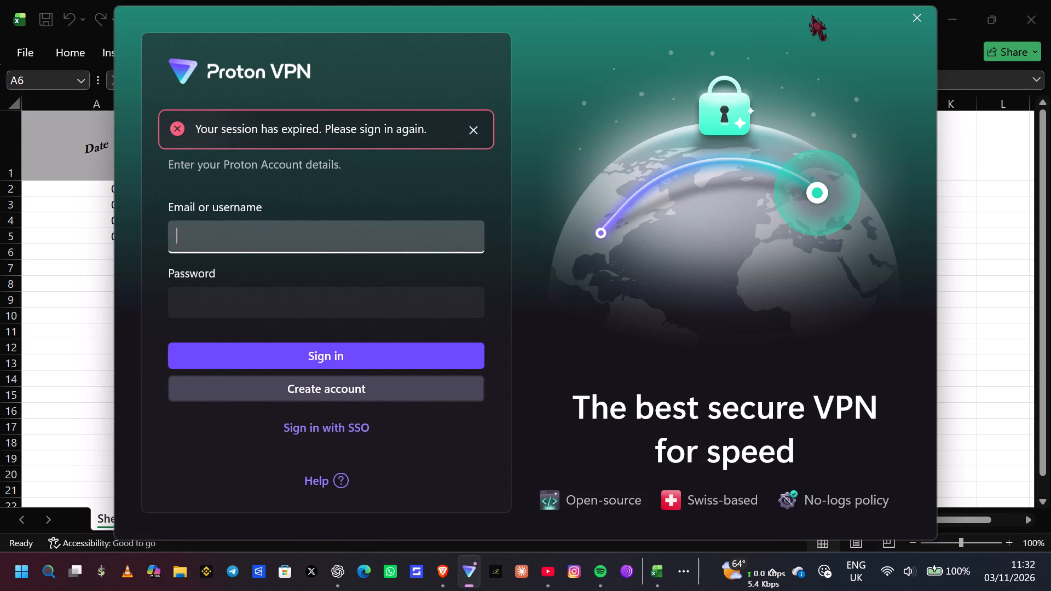
pyautogui.click(923, 19)
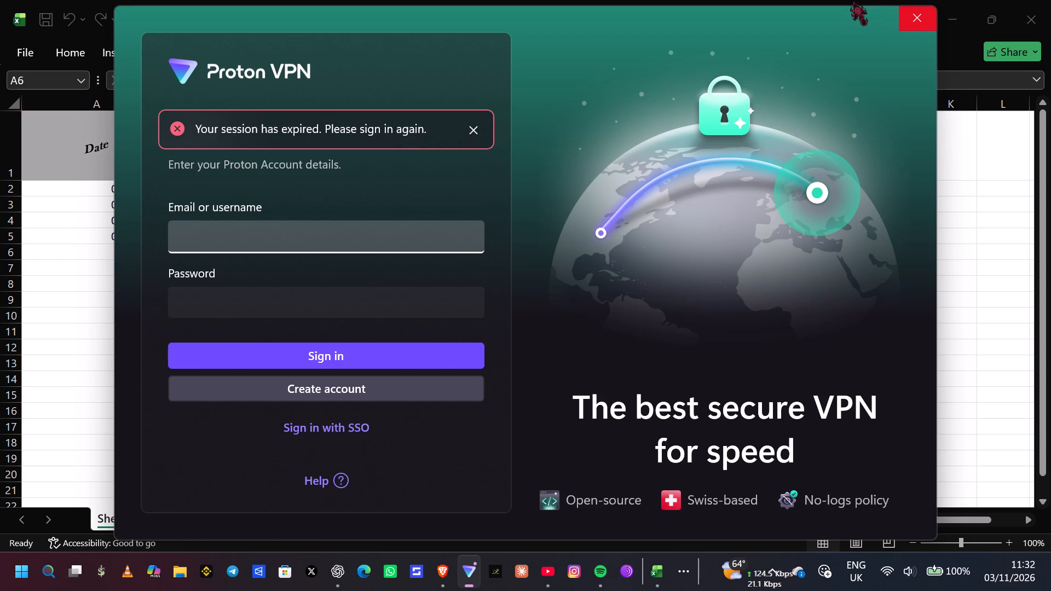
pyautogui.click(907, 15)
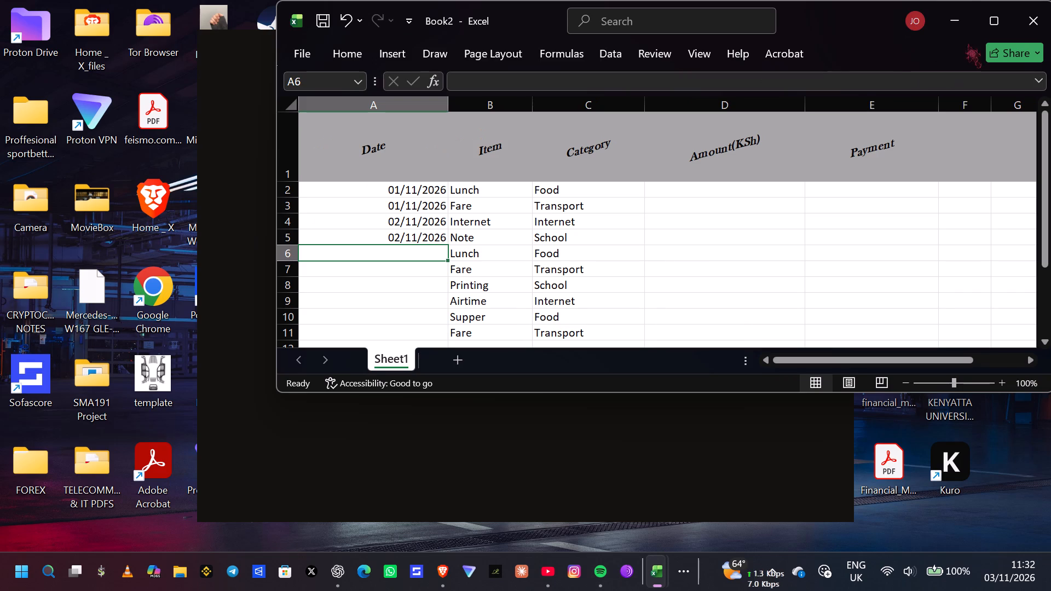
pyautogui.click(989, 20)
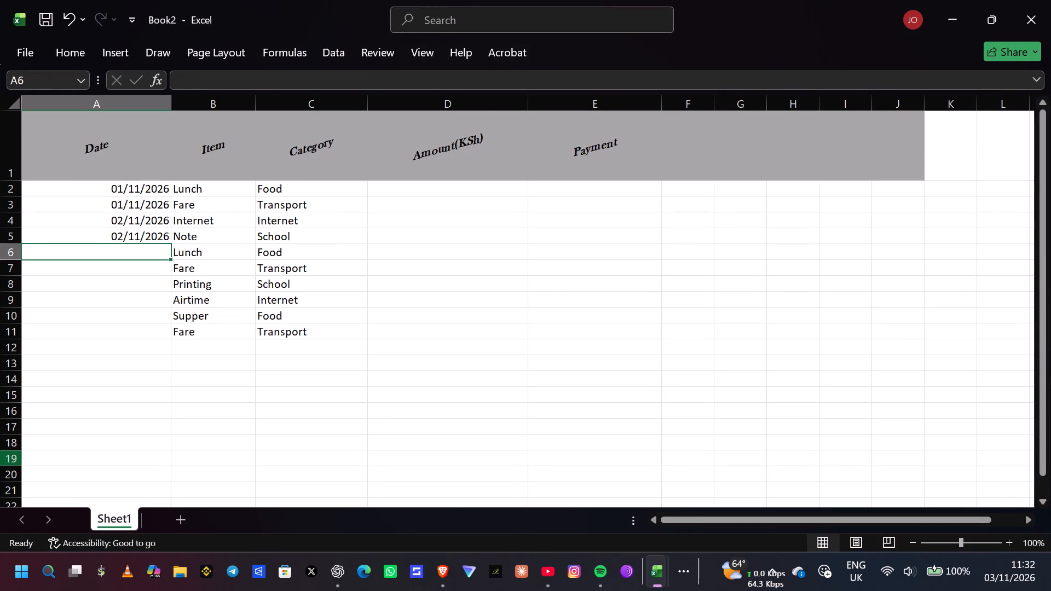
# Enter the date 3/11/2026 in A6 and A7 for the second Lunch and Fare entries.
pyautogui.write('3/')
pyautogui.write('11')
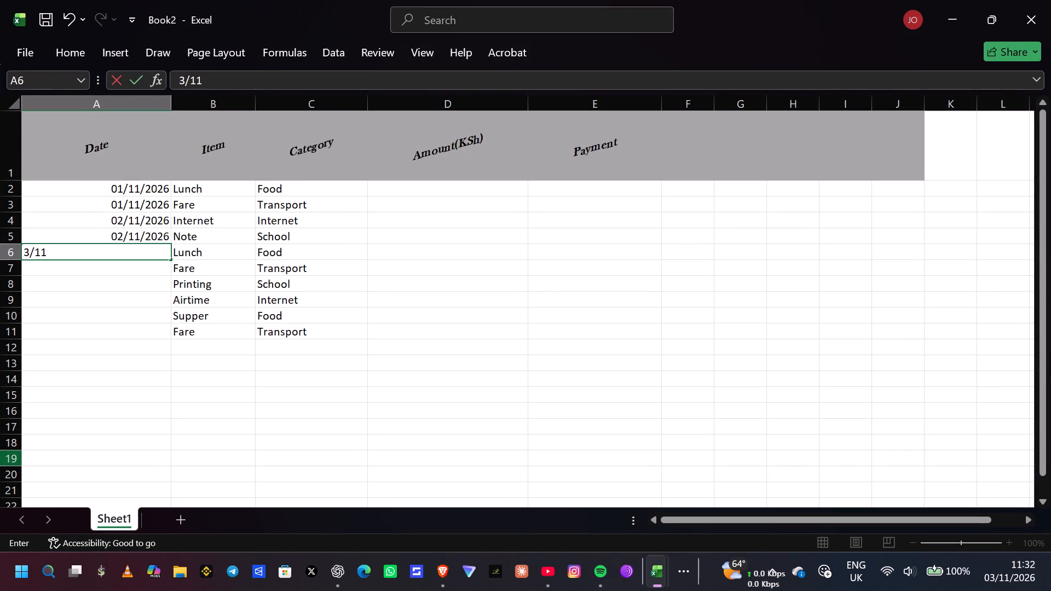
pyautogui.write('/202')
pyautogui.press('6')
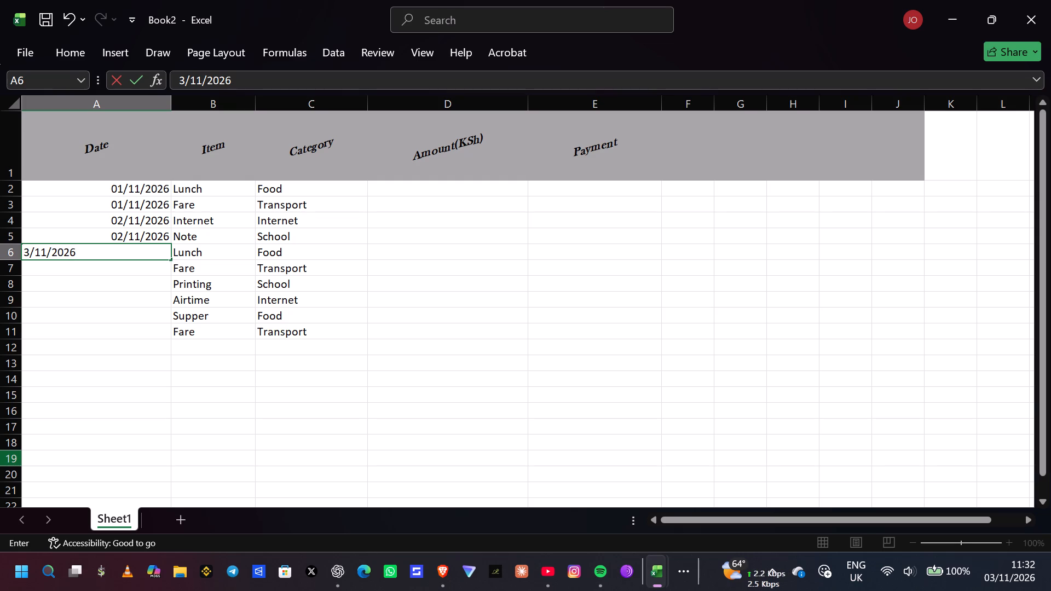
pyautogui.press('Down')
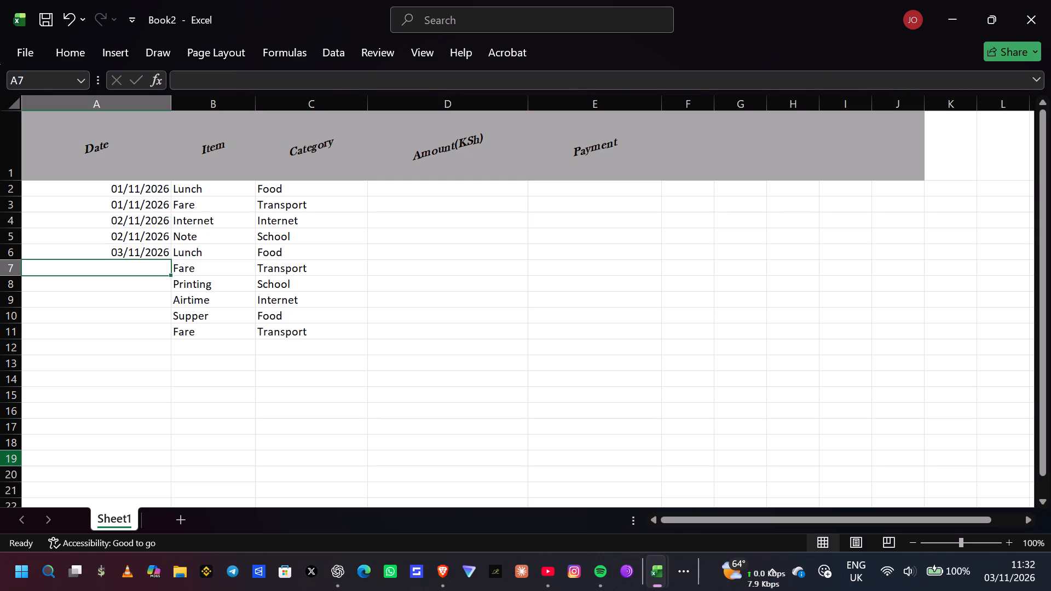
pyautogui.write('3/')
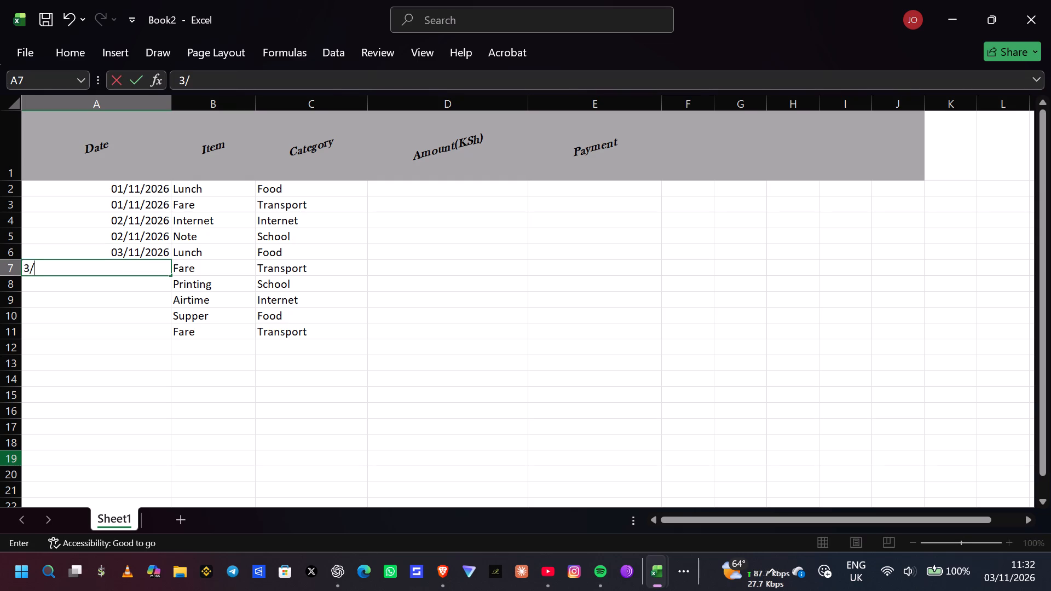
pyautogui.write('11/2026')
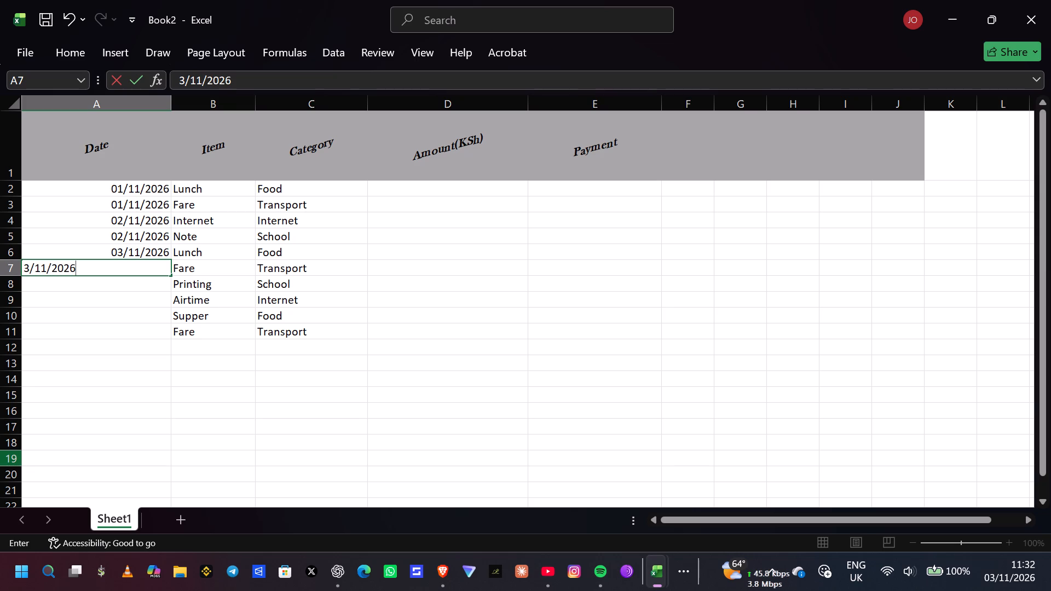
pyautogui.press('Down')
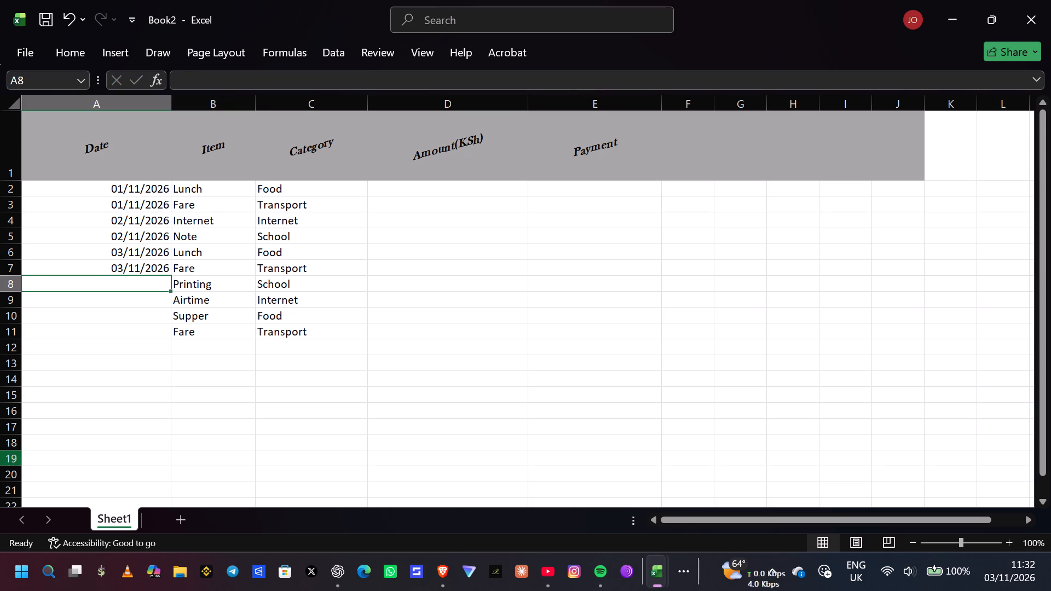
# Enter the date 3/11/2926 in A8 for Printing and 3/11/2026 in A9 for Airtime.
pyautogui.write('3/')
pyautogui.press('2')
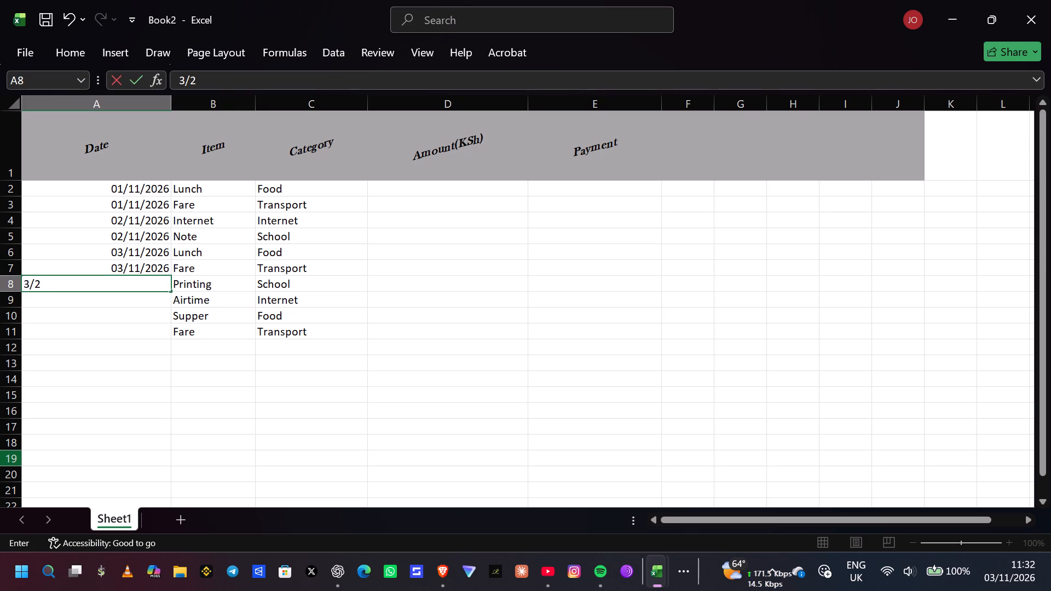
pyautogui.press('BackSpace')
pyautogui.write('11')
pyautogui.write('/2926')
pyautogui.press('Down')
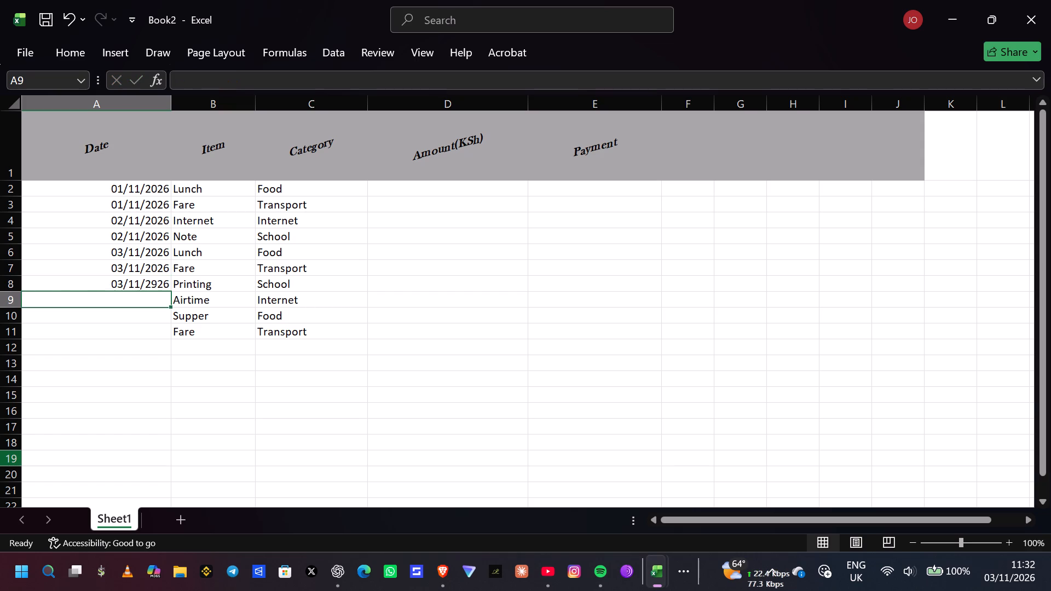
pyautogui.press('3')
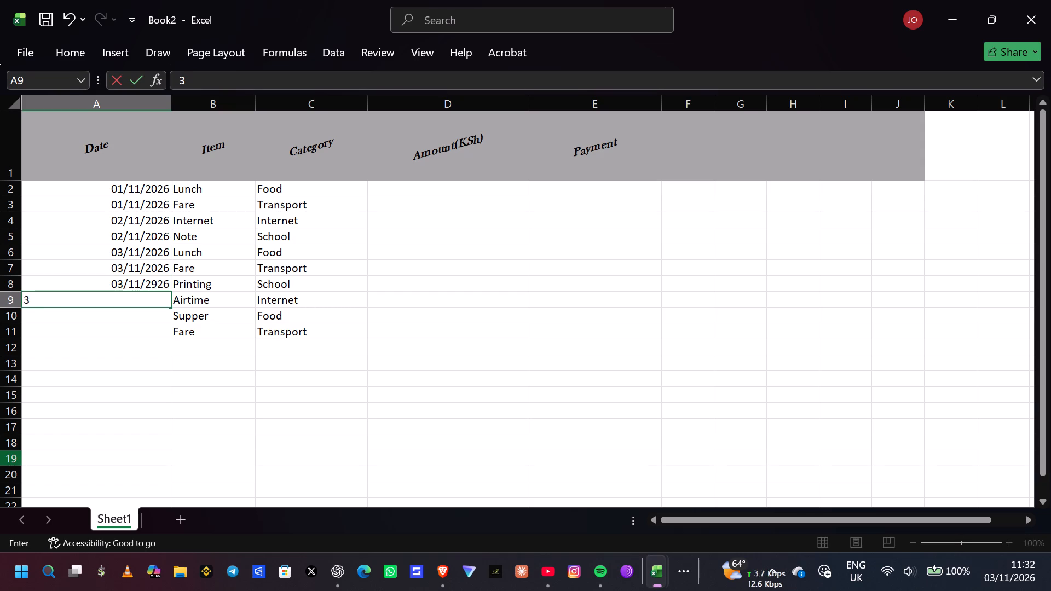
pyautogui.press('/')
pyautogui.write('11/2026')
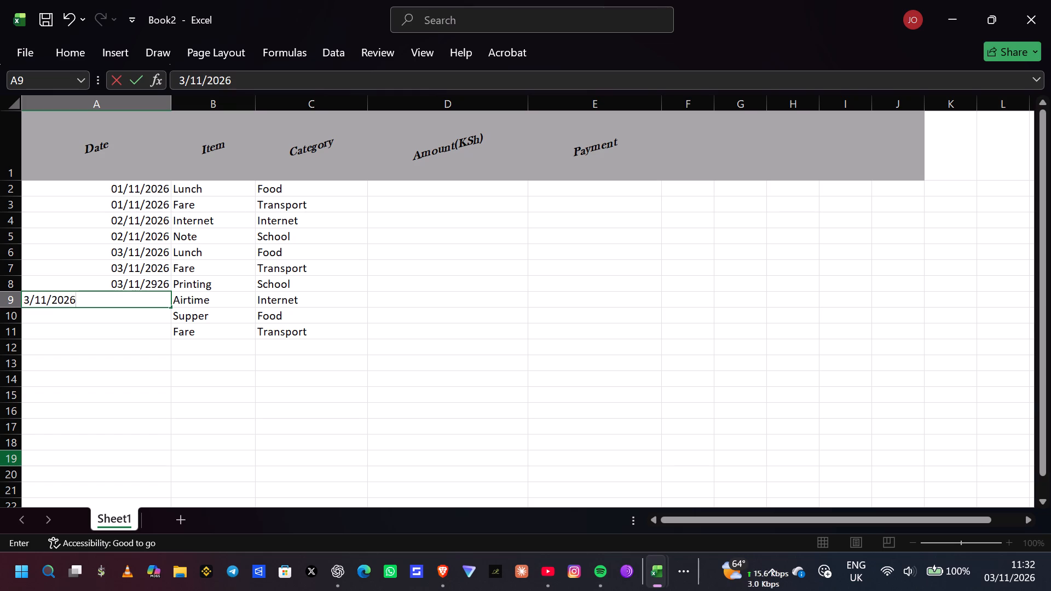
pyautogui.press('Down')
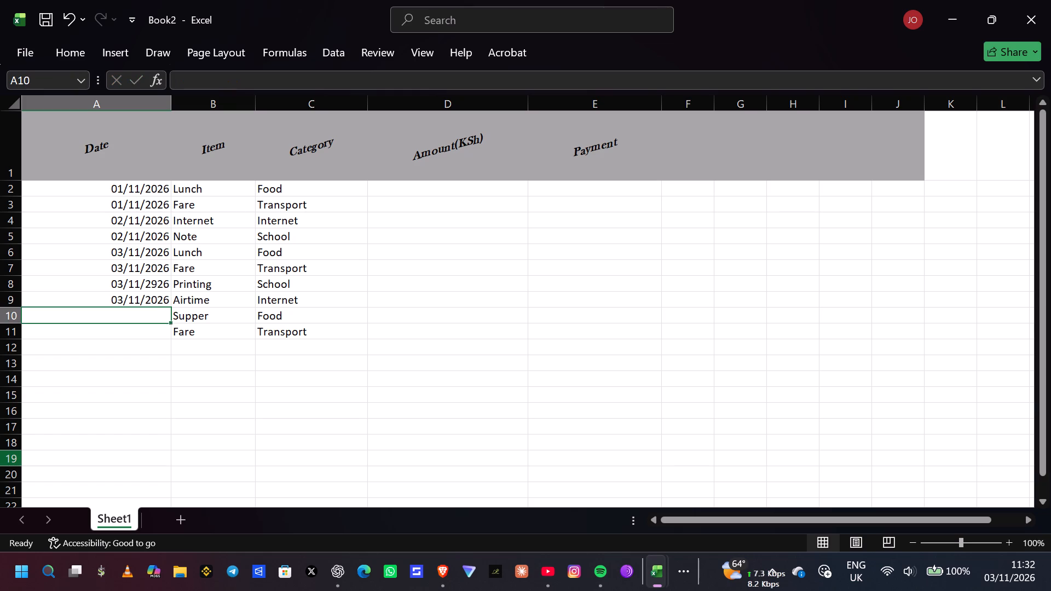
# Enter the date 3/11/2026 in A10 and A11 for the Supper and last Fare entries.
pyautogui.press('3')
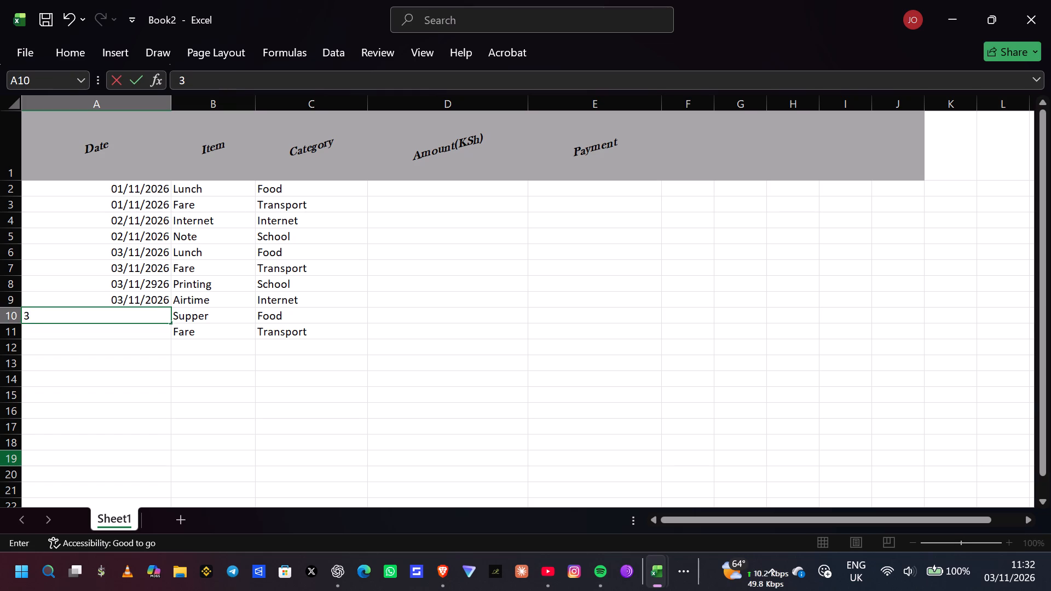
pyautogui.press('/')
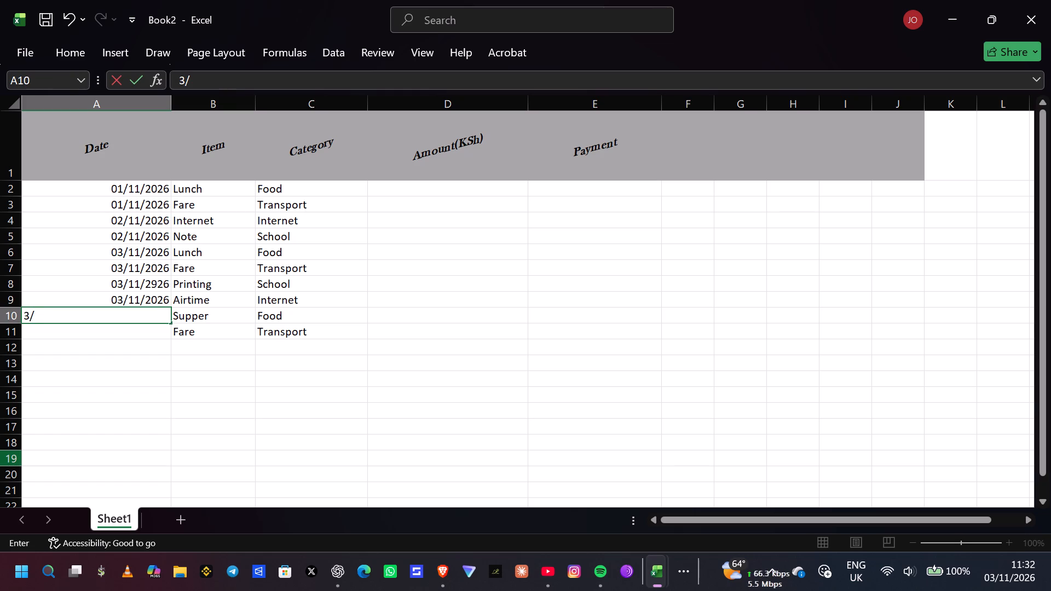
pyautogui.write('11/2026')
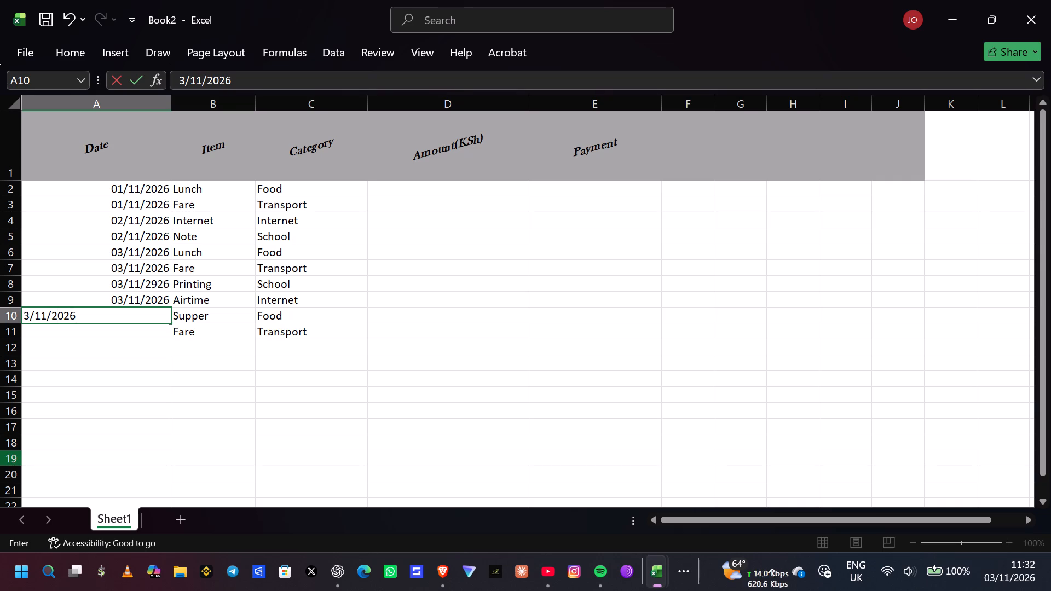
pyautogui.press('Down')
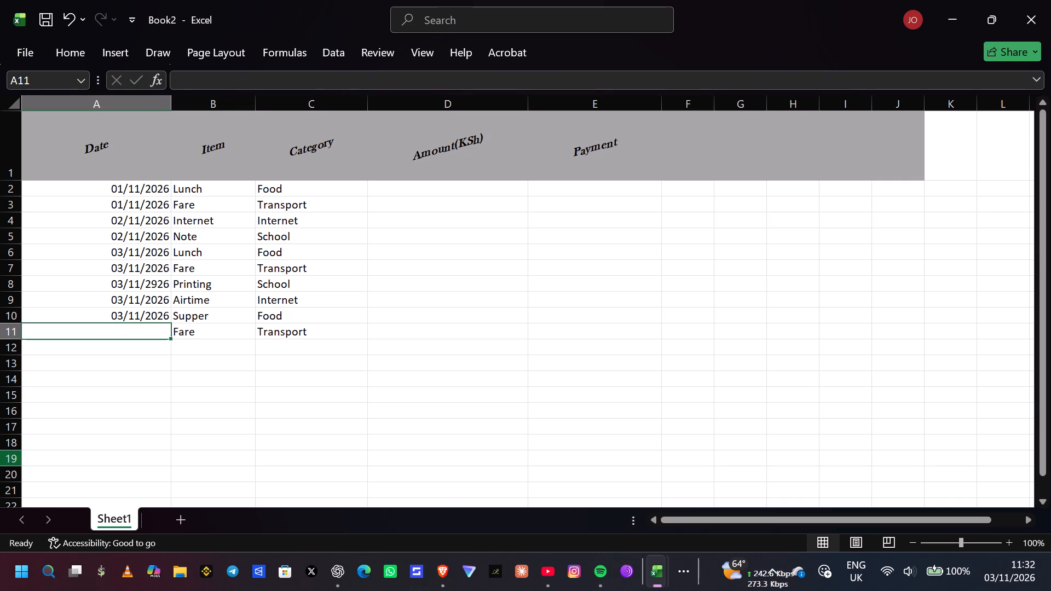
pyautogui.press('3')
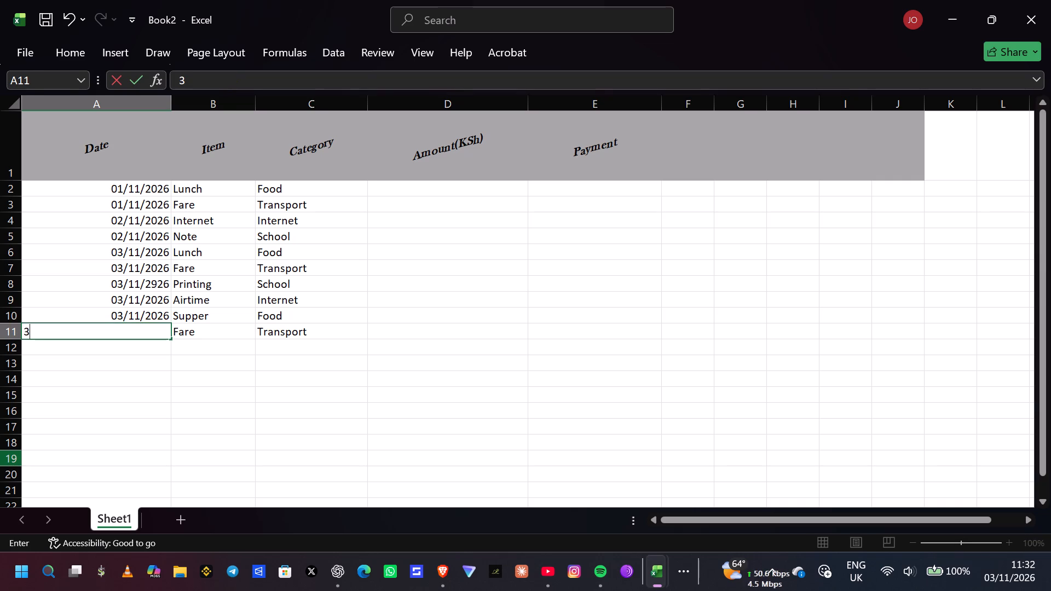
pyautogui.write('/11/')
pyautogui.write('2026')
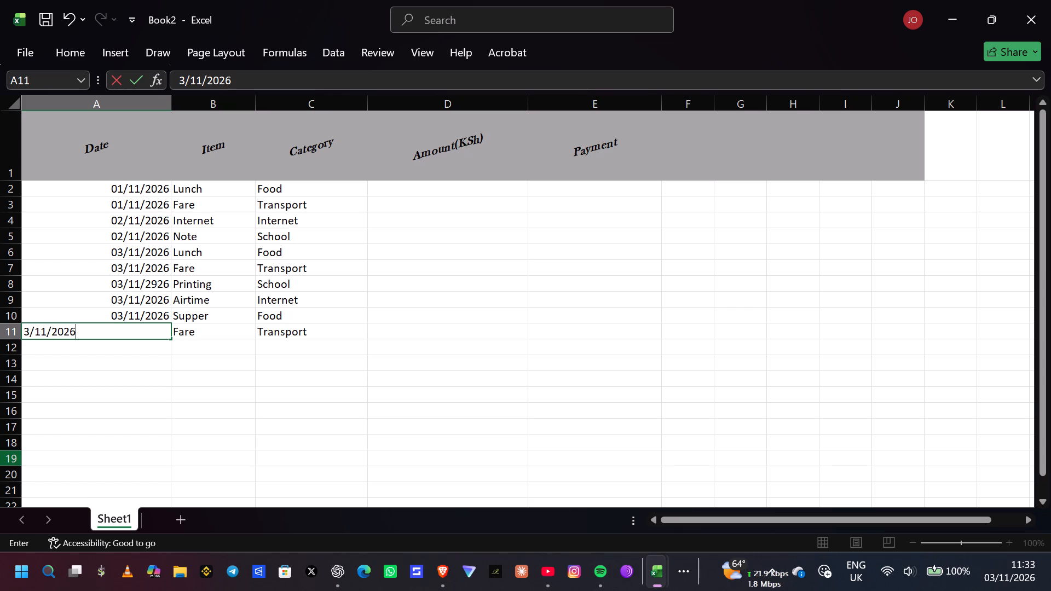
# Format column A with the 14 March 2012 date type, horizontal alignment Center and vertical alignment Bottom.
pyautogui.click(119, 106)
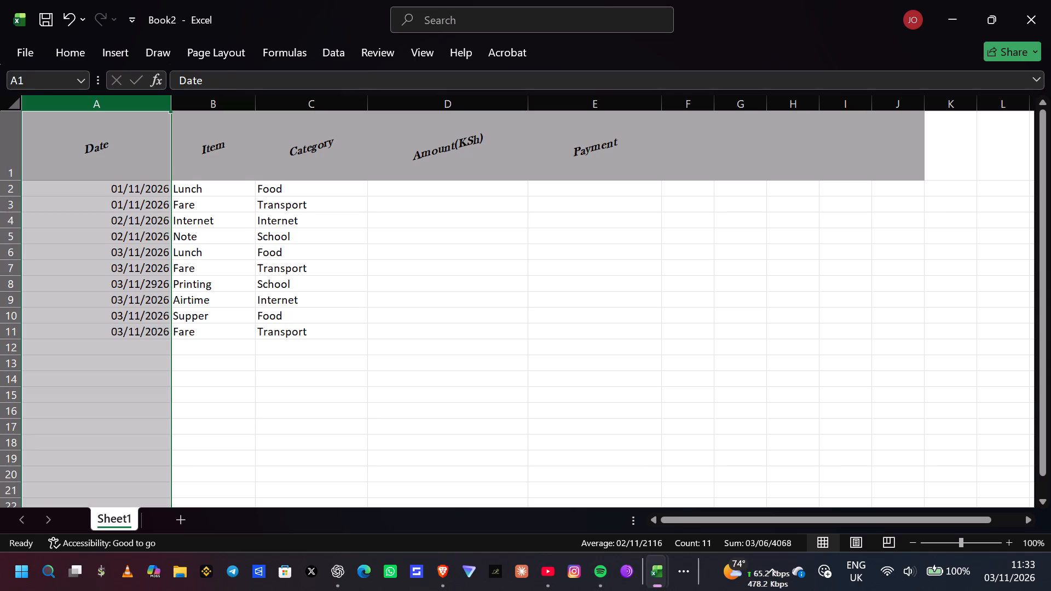
pyautogui.rightClick(118, 106)
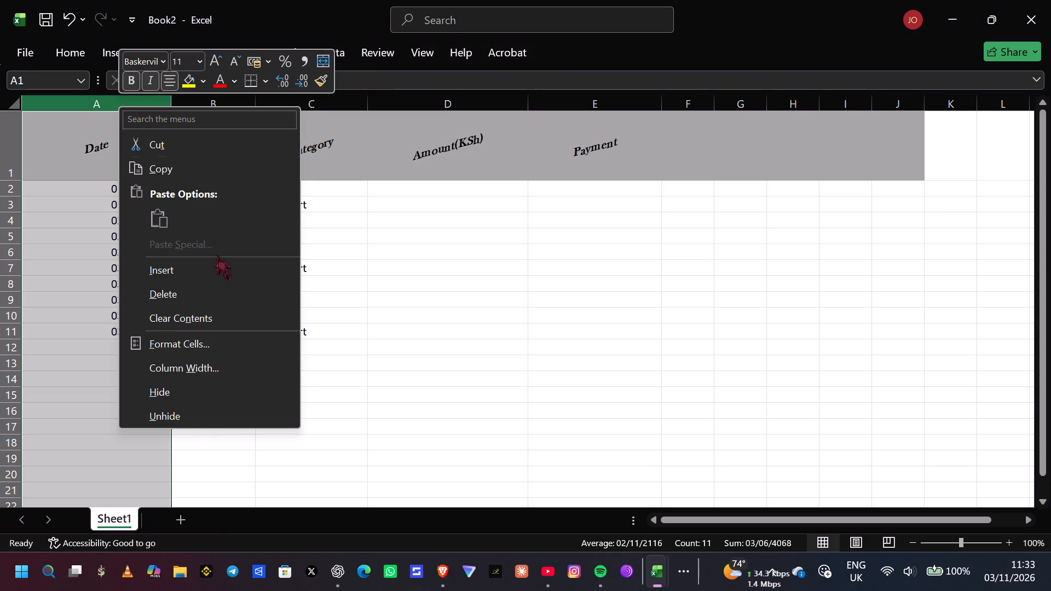
pyautogui.click(195, 338)
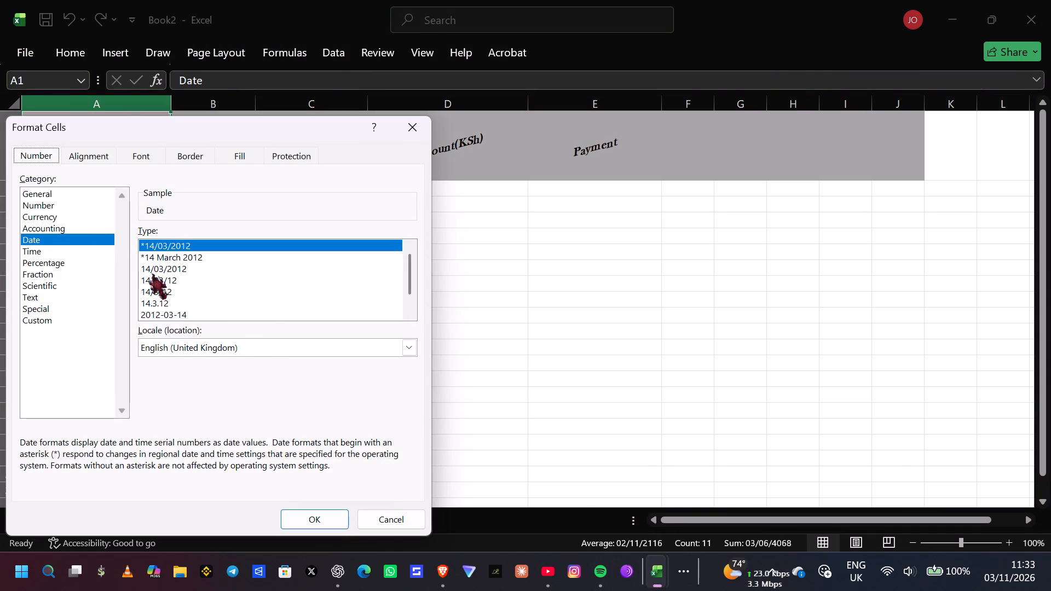
pyautogui.click(196, 258)
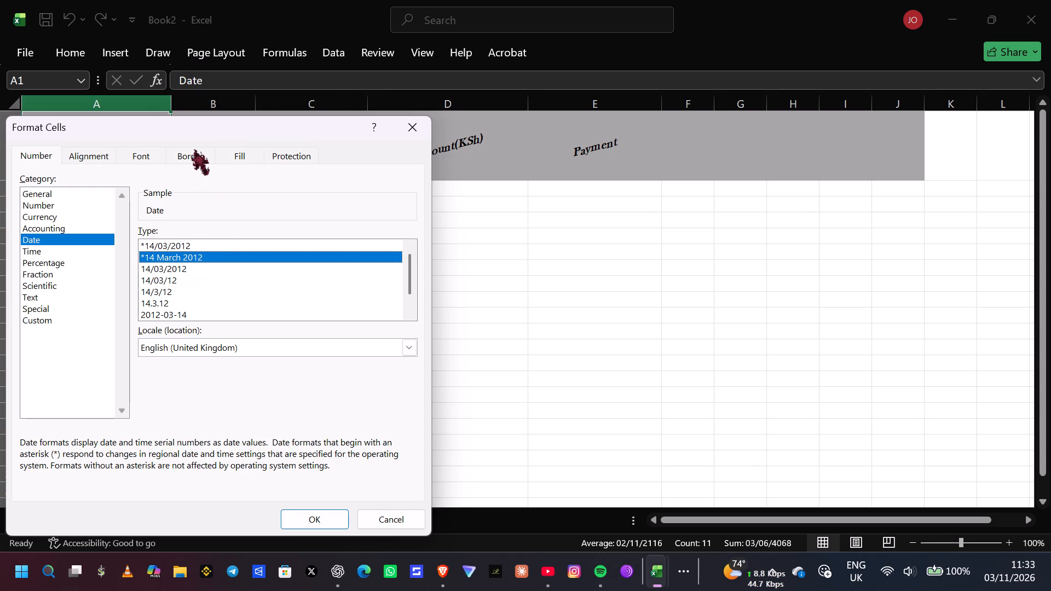
pyautogui.click(84, 153)
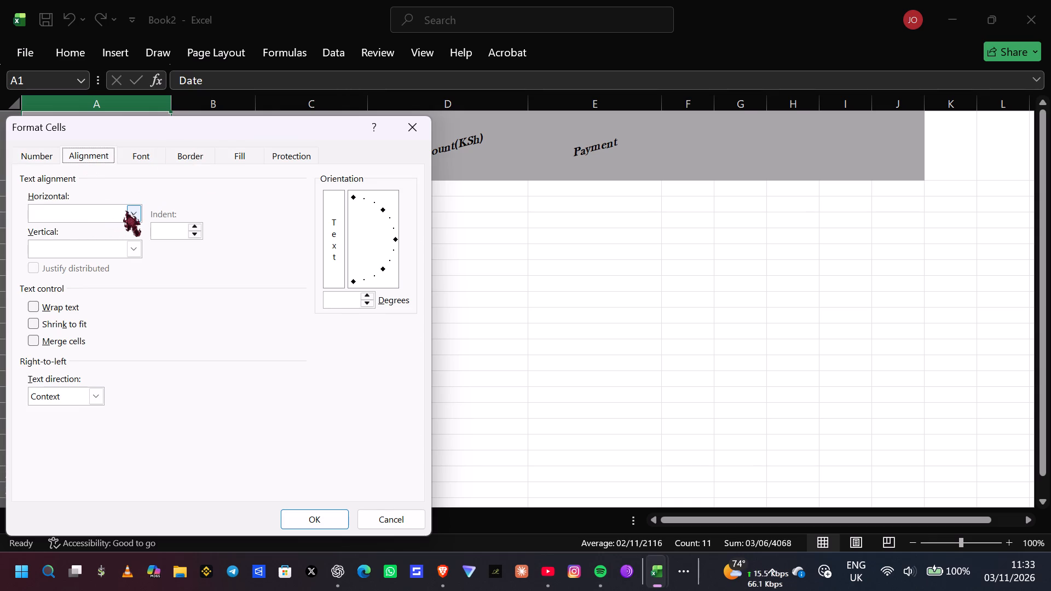
pyautogui.click(125, 211)
pyautogui.click(70, 250)
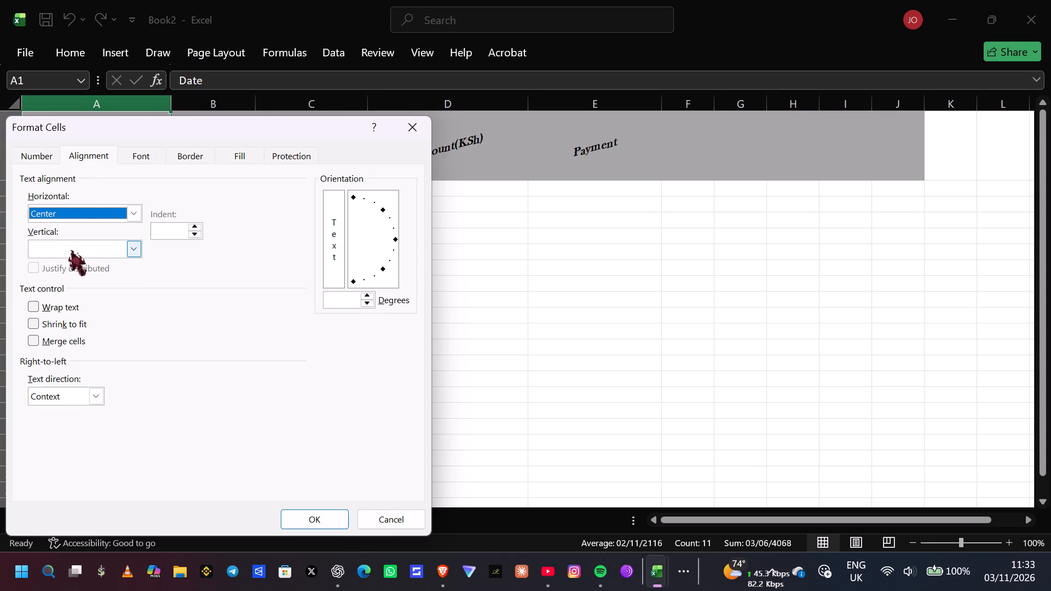
pyautogui.click(133, 245)
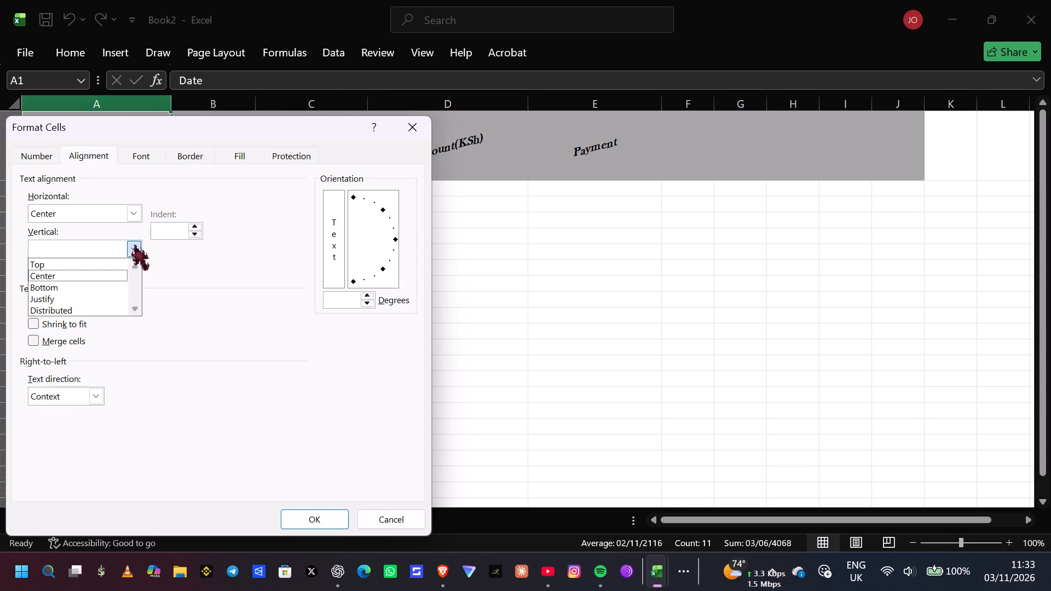
pyautogui.click(74, 282)
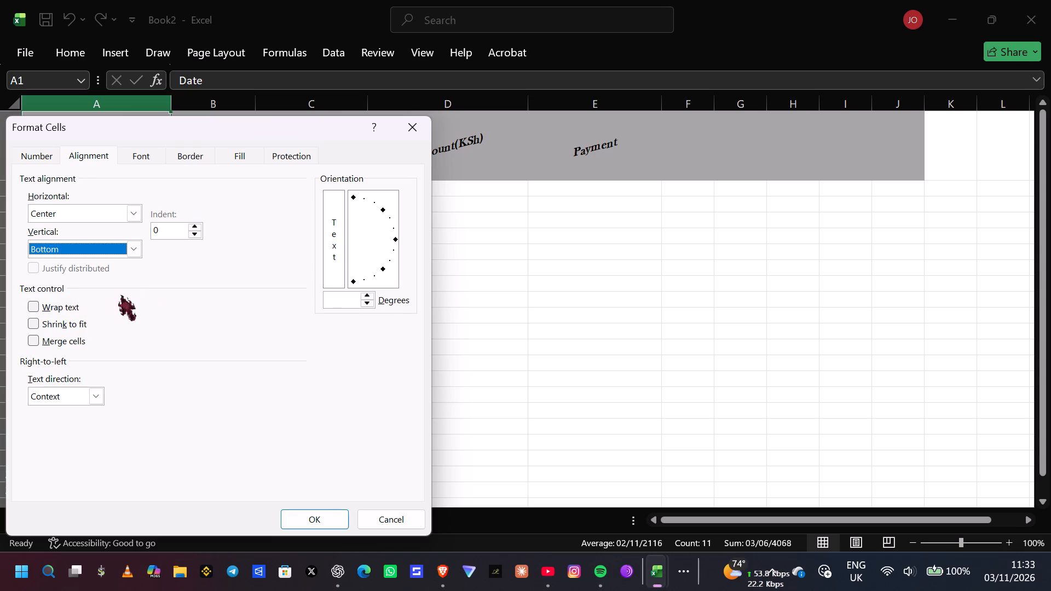
pyautogui.click(304, 514)
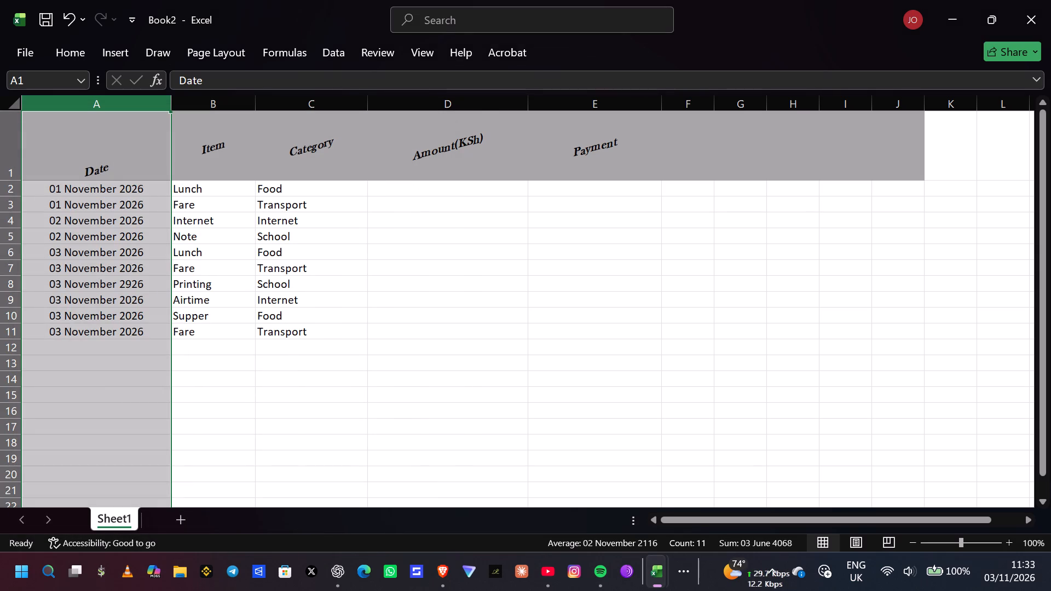
# Enter the amounts 150, 100, 200 and 80 in D2 to D5 for the first four expenses.
pyautogui.click(474, 189)
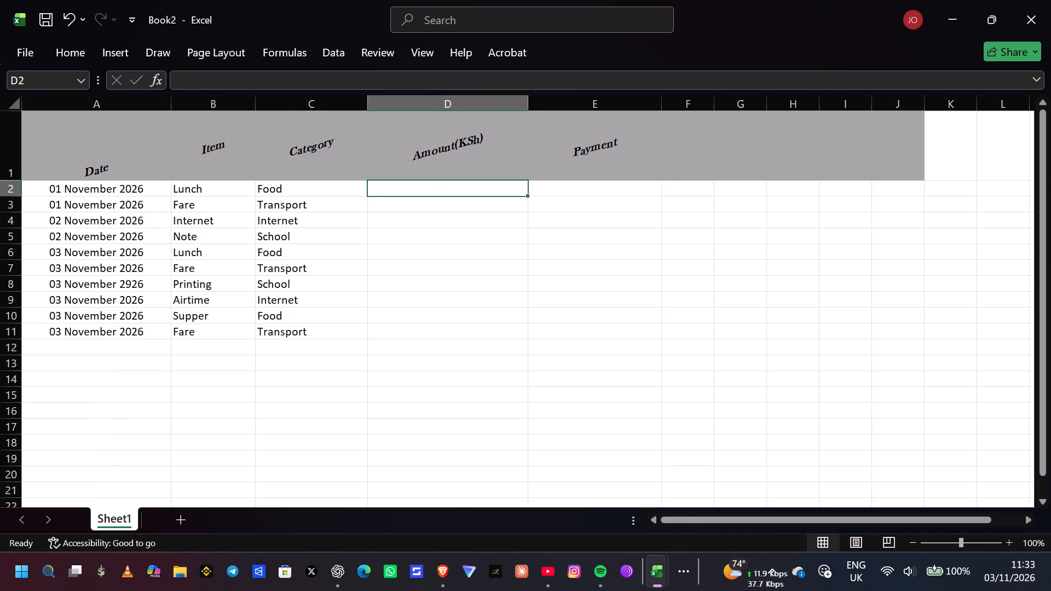
pyautogui.press('1')
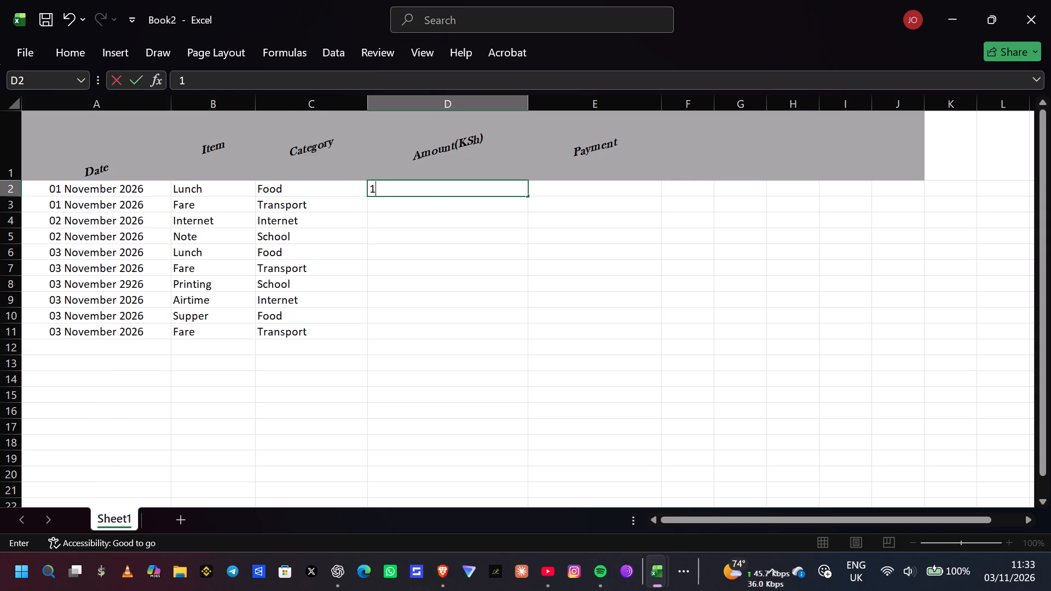
pyautogui.write('50')
pyautogui.press('Down')
pyautogui.write('100')
pyautogui.press('Down')
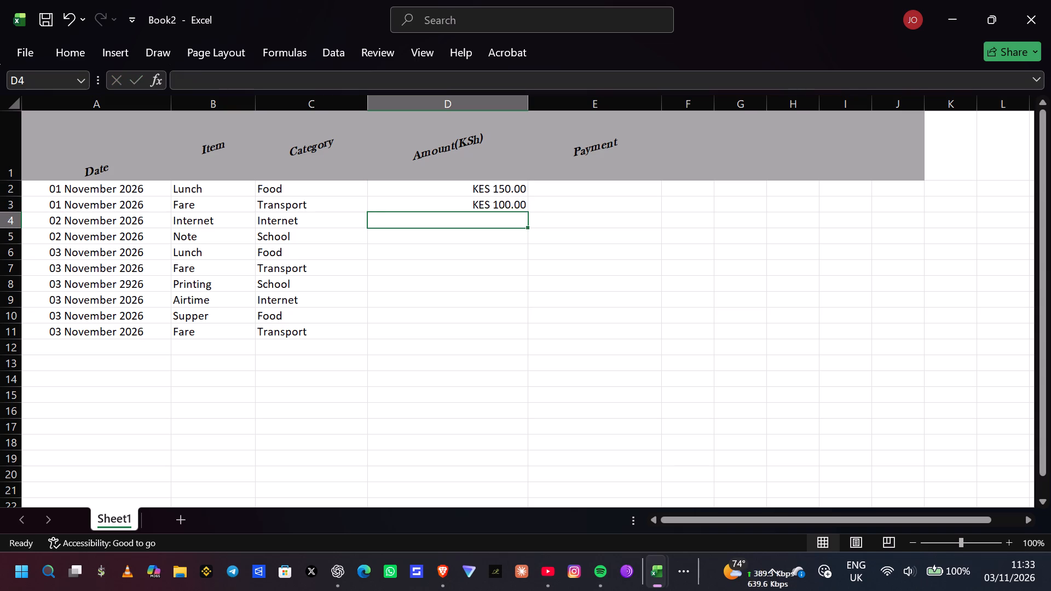
pyautogui.write('200')
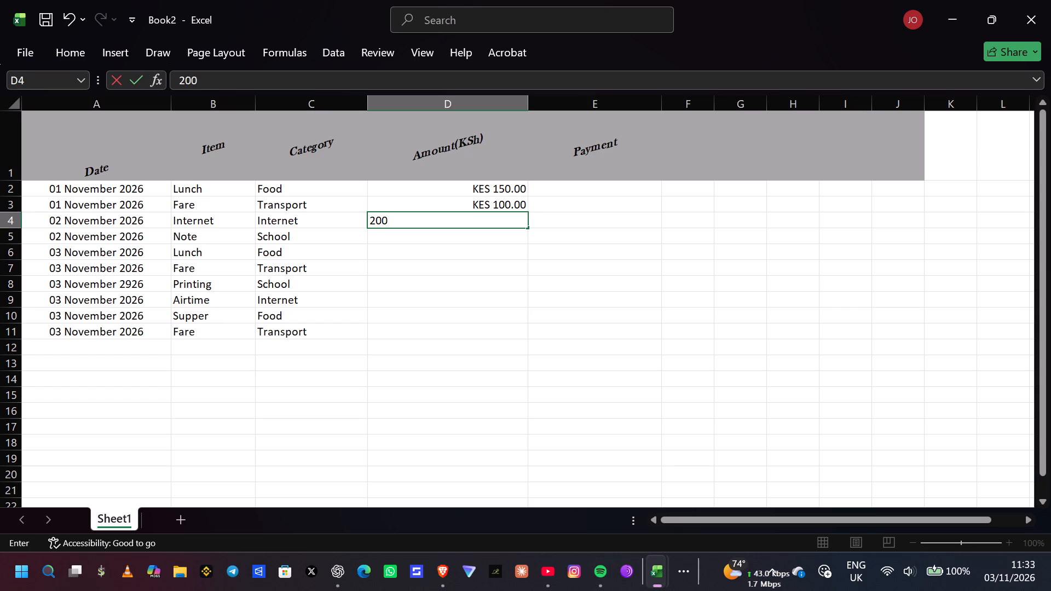
pyautogui.press('Down')
pyautogui.write('80')
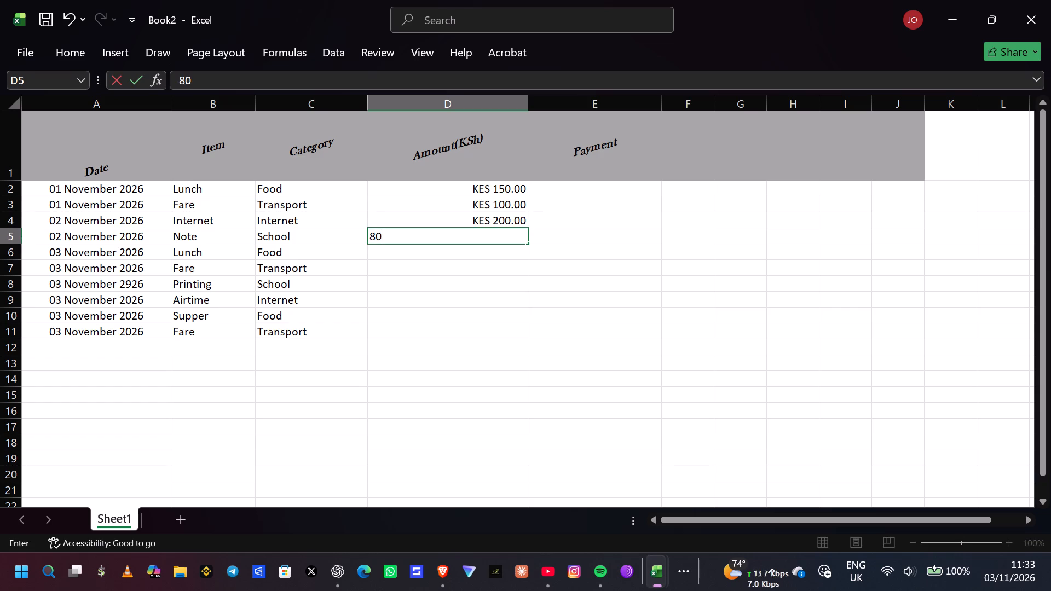
pyautogui.press('Down')
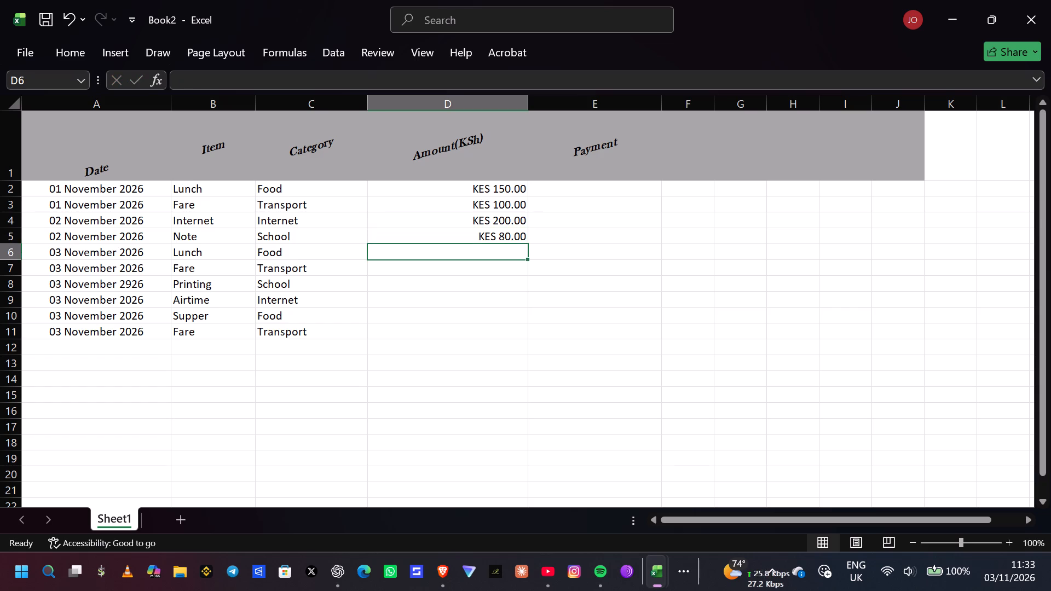
# Enter the amounts 180, 120, 50 and 50 in D6 to D9 for Lunch, Fare, Printing and Airtime.
pyautogui.press('1')
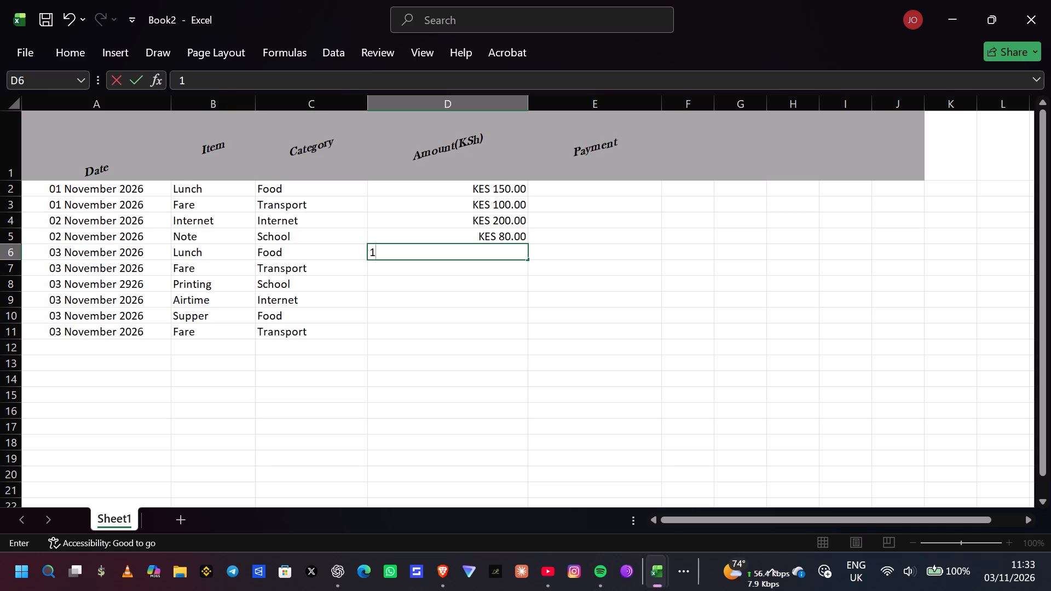
pyautogui.write('80')
pyautogui.press('Down')
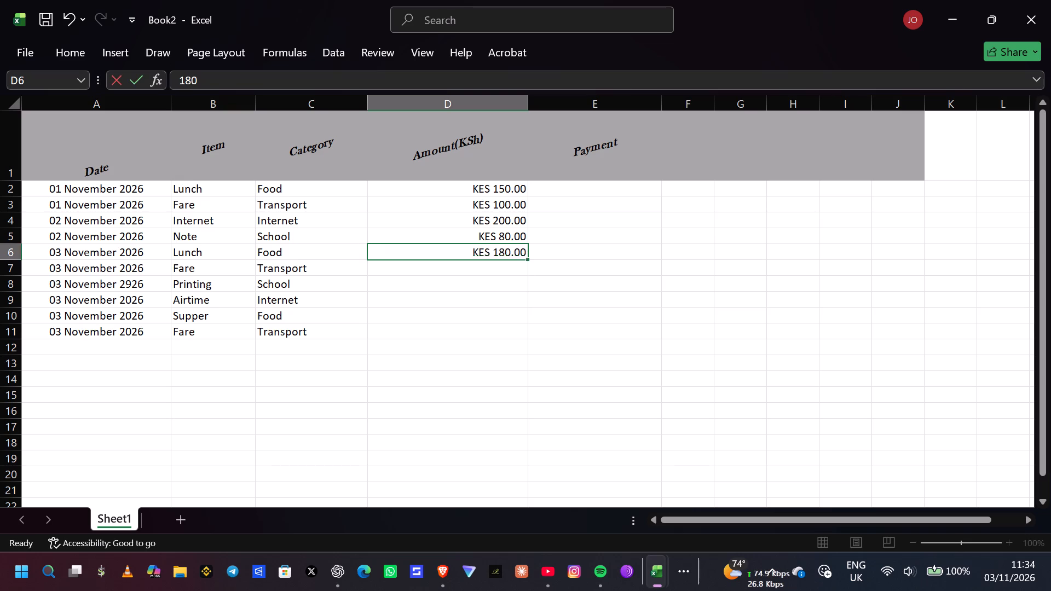
pyautogui.write('120')
pyautogui.press('Down')
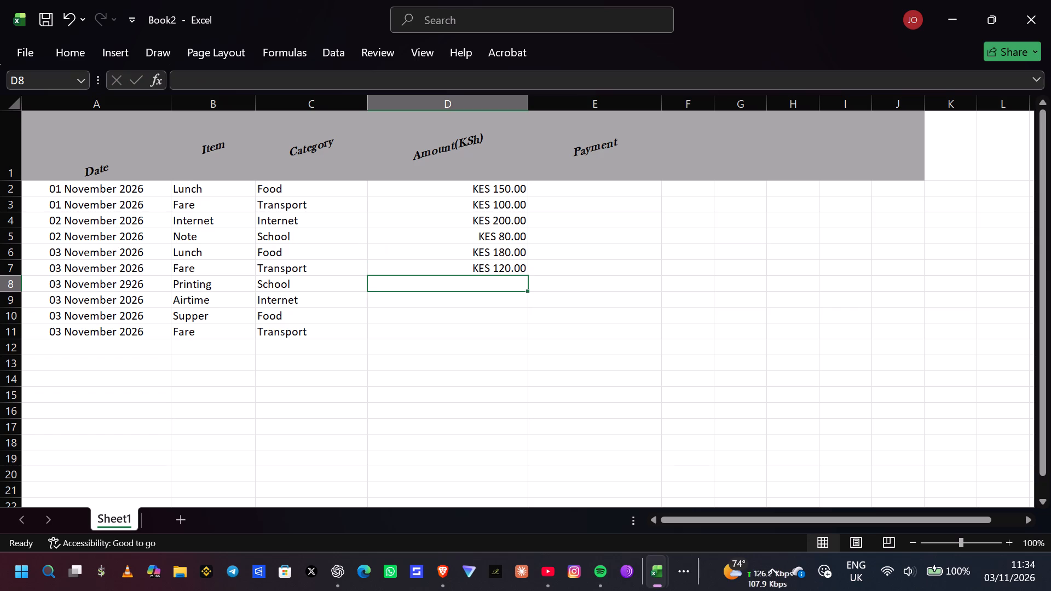
pyautogui.write('50')
pyautogui.press('Down')
pyautogui.write('50')
pyautogui.press('Down')
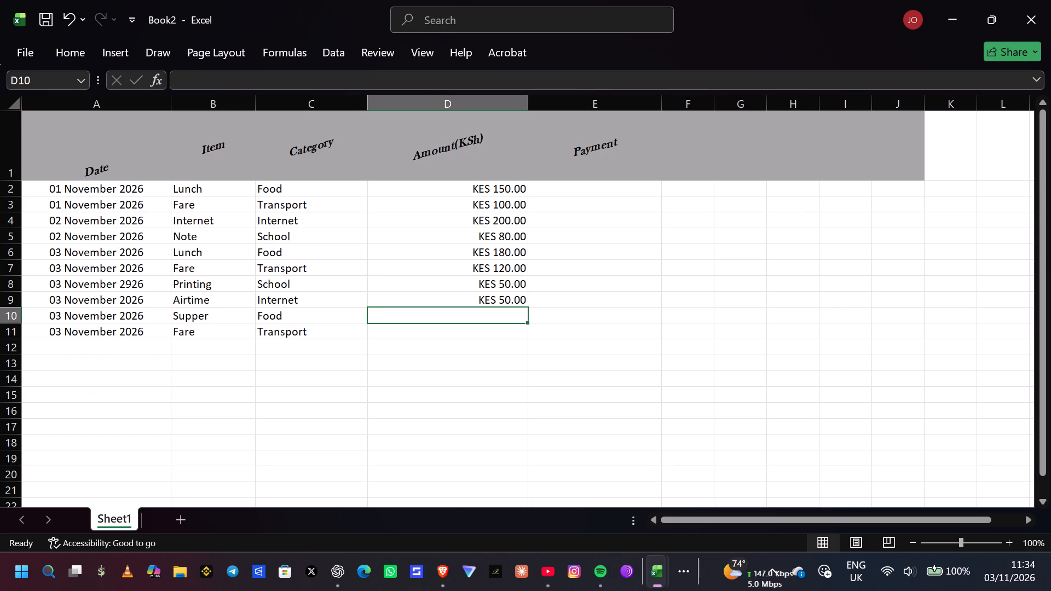
# Enter the amounts 250 in D10 for Supper and 100 in D11 for the last Fare.
pyautogui.press('2')
pyautogui.write('50')
pyautogui.press('Down')
pyautogui.write('100')
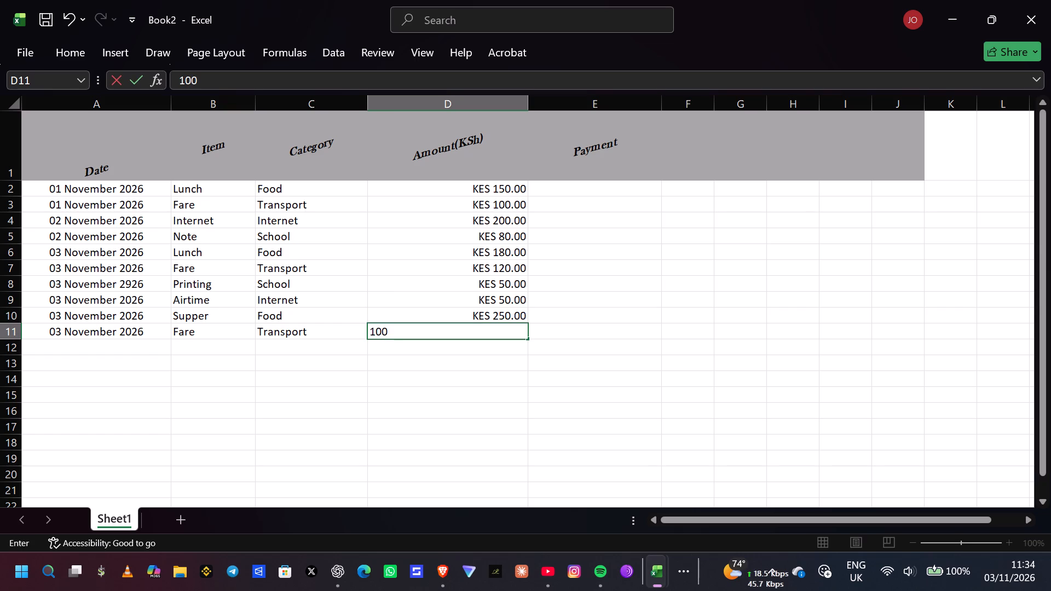
pyautogui.press('Down')
pyautogui.press('Right')
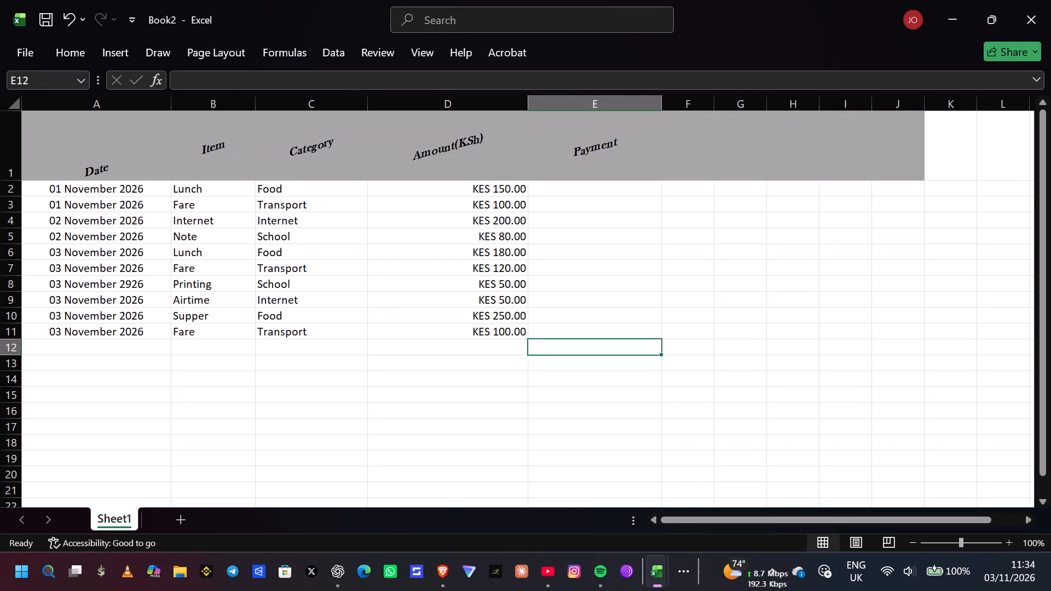
# Enter the payment methods Mpesa, Cash, Mpesa and Cash in E2 to E5 for the first four expenses.
pyautogui.click(608, 184)
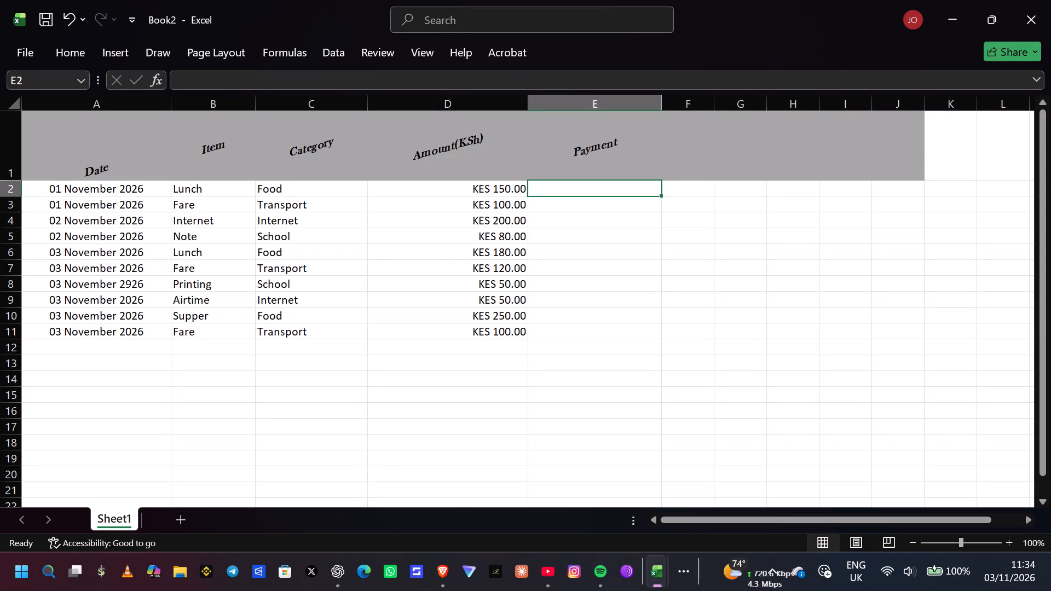
pyautogui.hotkey('shift', 'm')
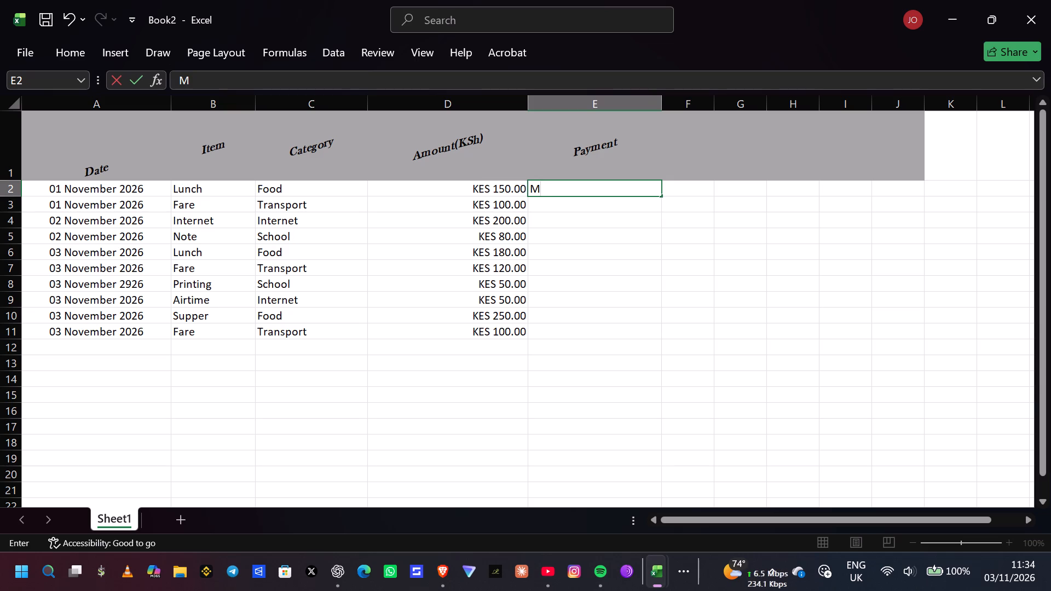
pyautogui.write('pesa')
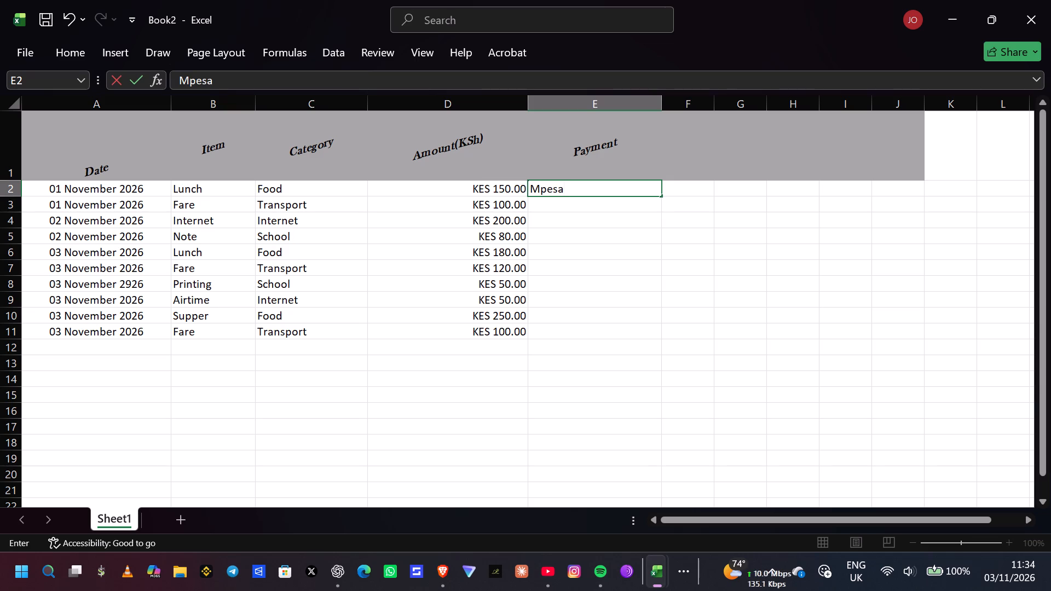
pyautogui.press('Down')
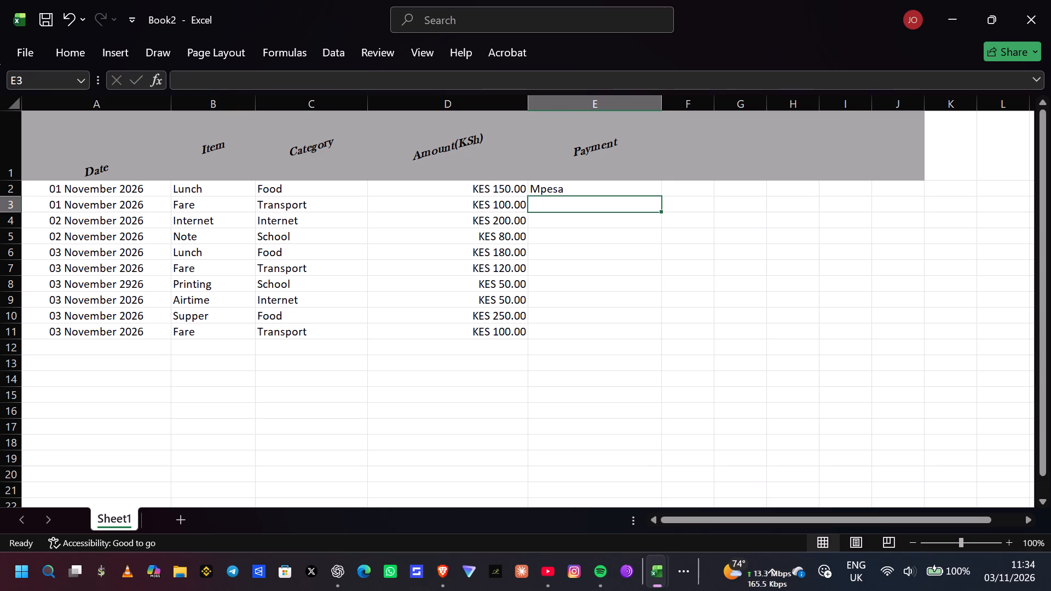
pyautogui.write('Cash')
pyautogui.press('Down')
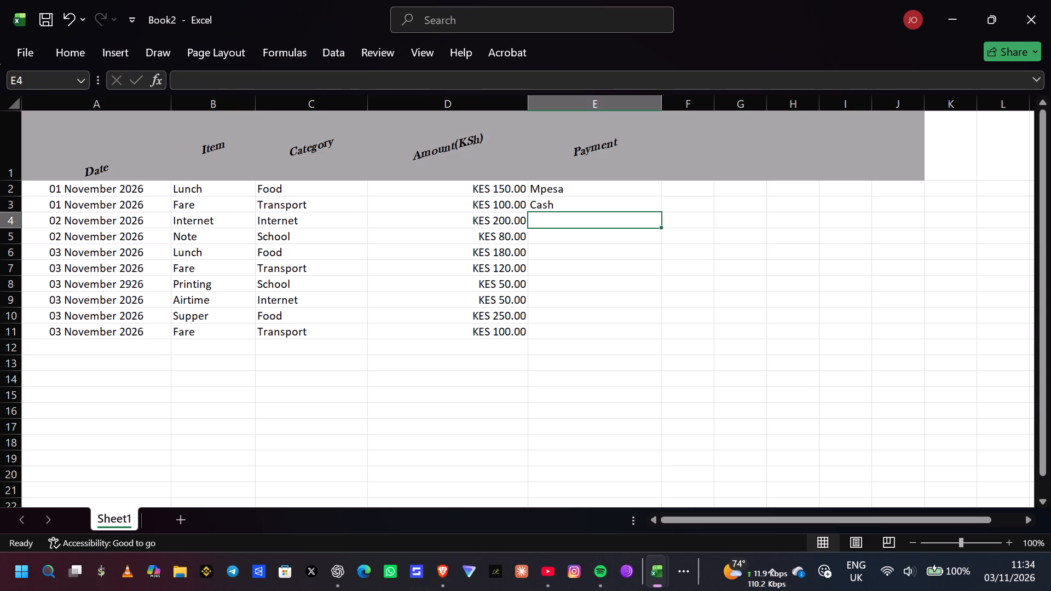
pyautogui.keyDown('shift'); pyautogui.scroll(-1, 813, 388); pyautogui.keyUp('shift')
pyautogui.hotkey('shift', 'm')
pyautogui.write('pesa')
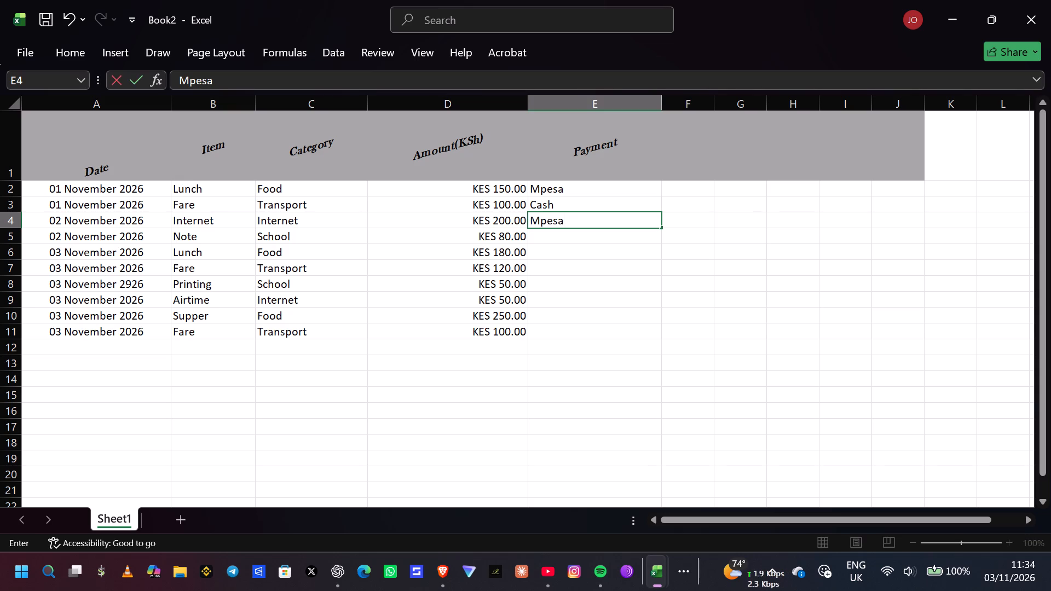
pyautogui.press('space')
pyautogui.press('Down')
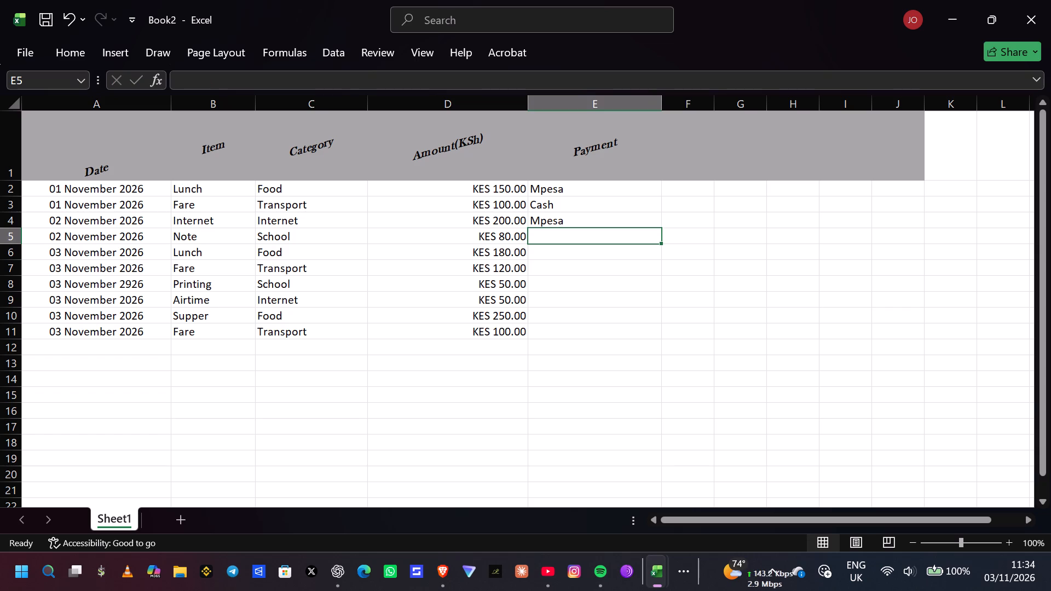
pyautogui.write('Cash')
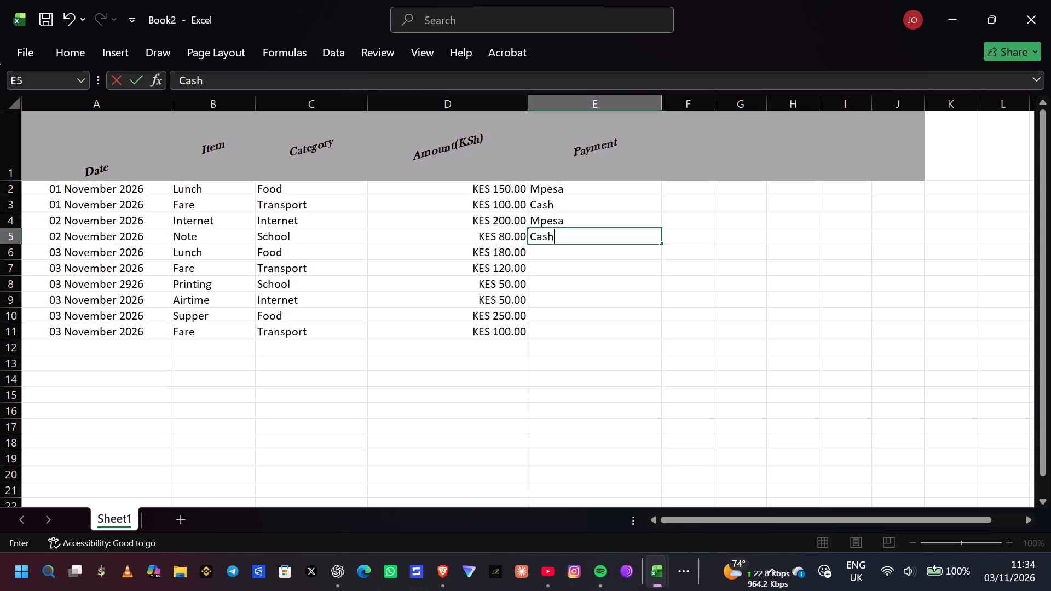
pyautogui.press('Down')
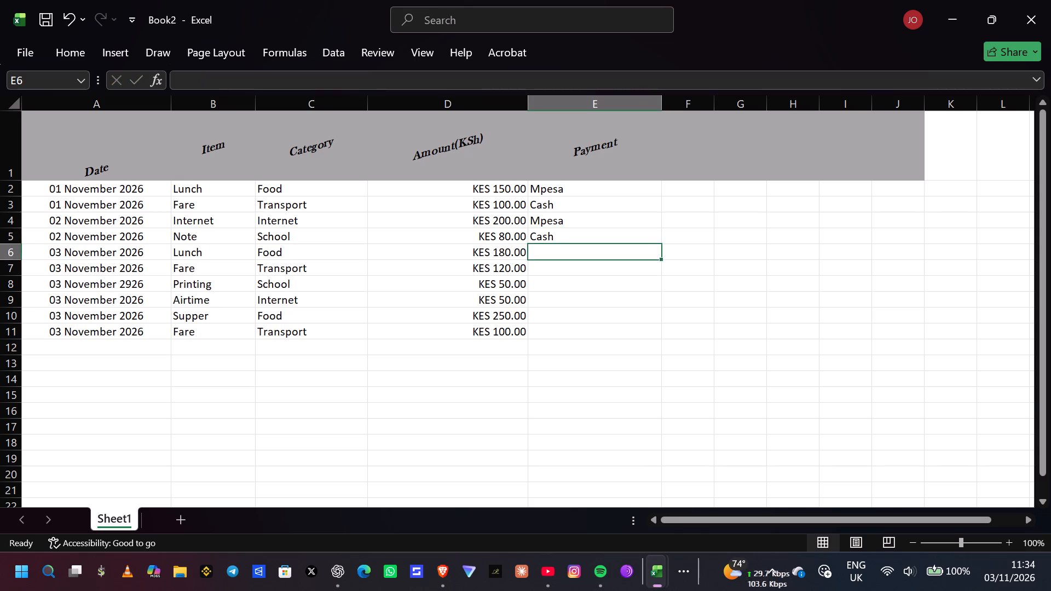
# Enter the payment methods Mpesa, Cash, Mpesa, Mpesa, Cash and Mpesa in E6 to E11 for the remaining expenses.
pyautogui.write('Mpesa')
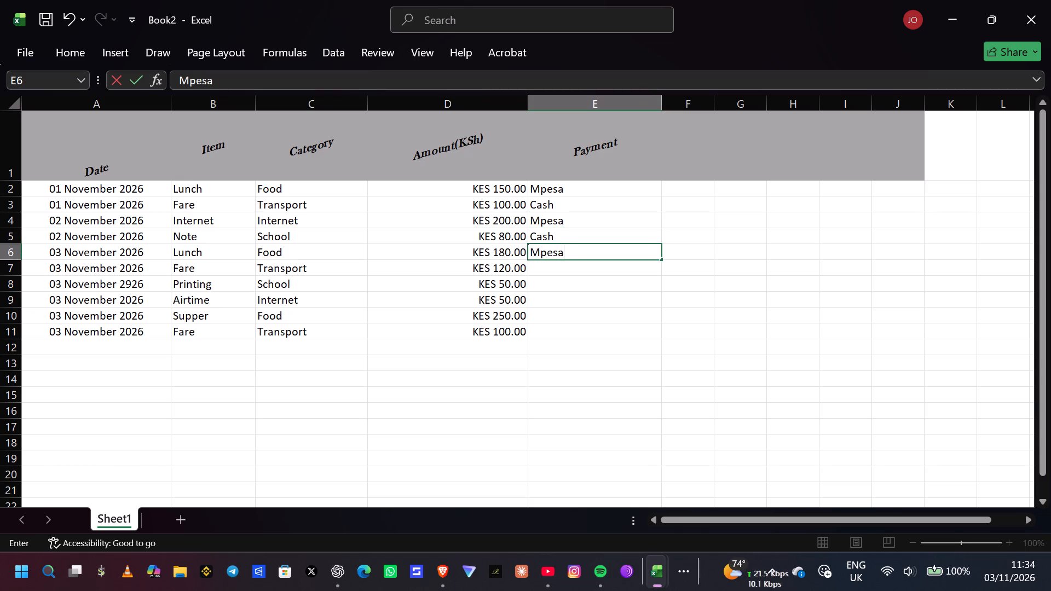
pyautogui.press('Down')
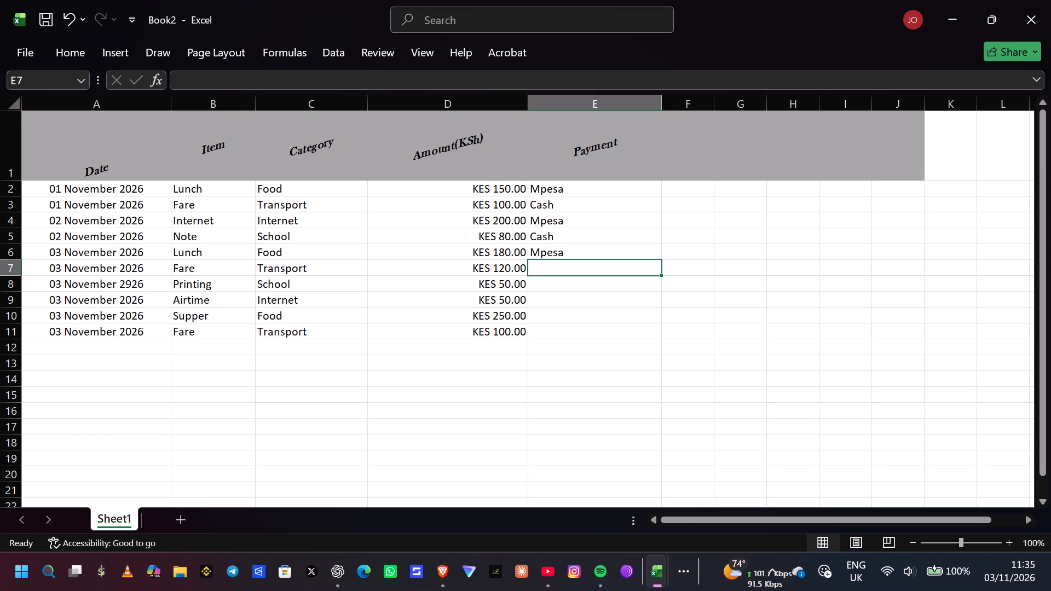
pyautogui.write('Cash')
pyautogui.press('Down')
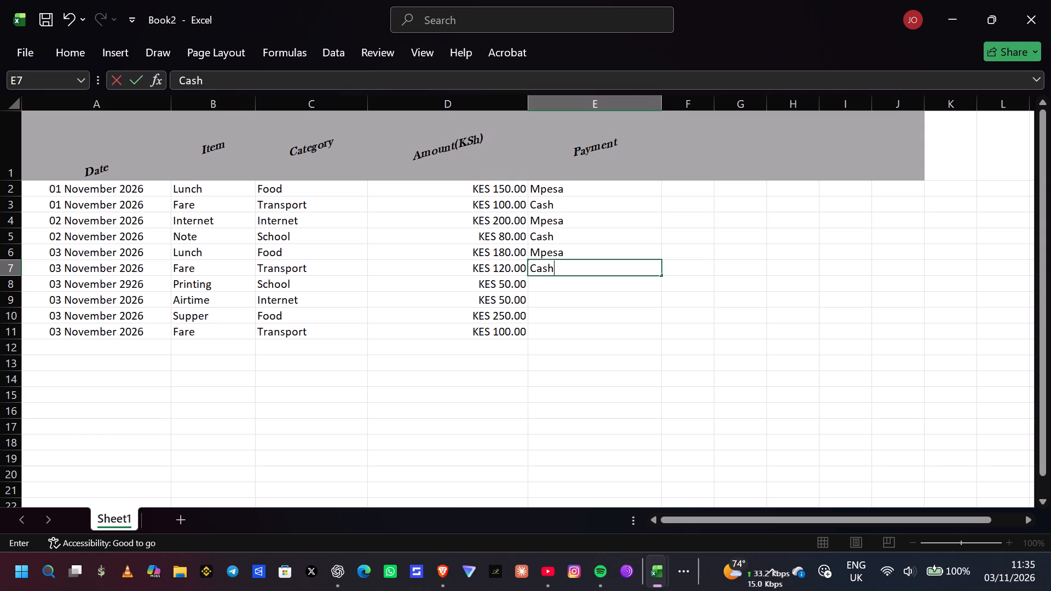
pyautogui.write('Mpesa')
pyautogui.press('Down')
pyautogui.write('Mpesa')
pyautogui.press('Down')
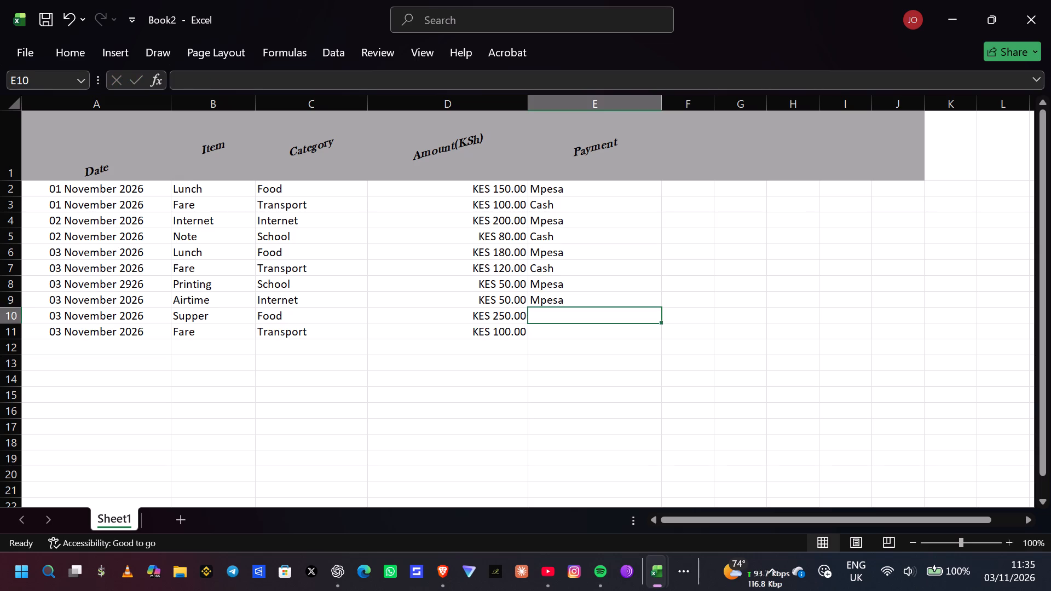
pyautogui.write('Cash')
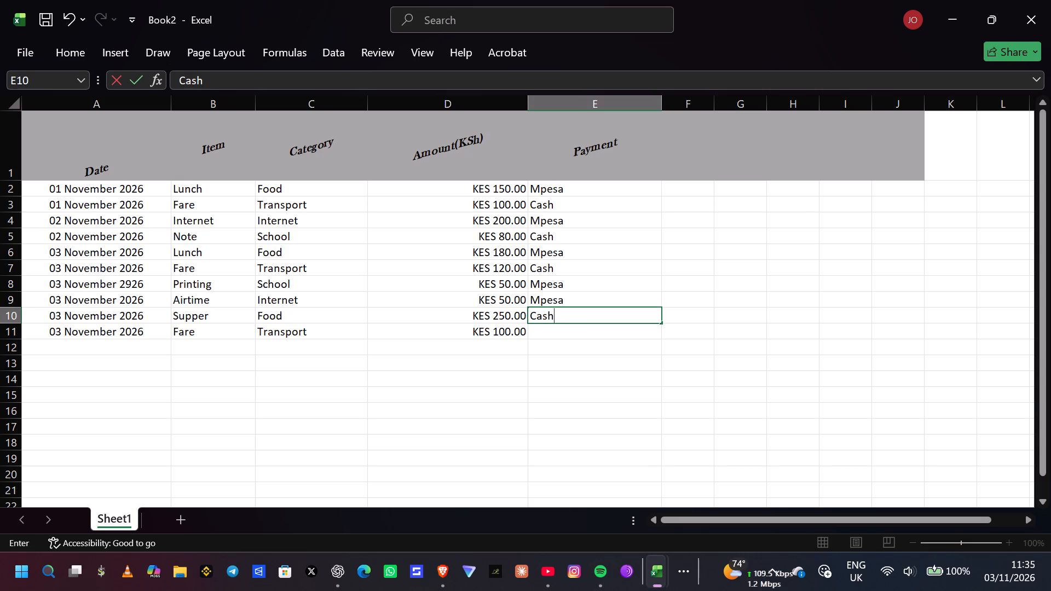
pyautogui.press('Down')
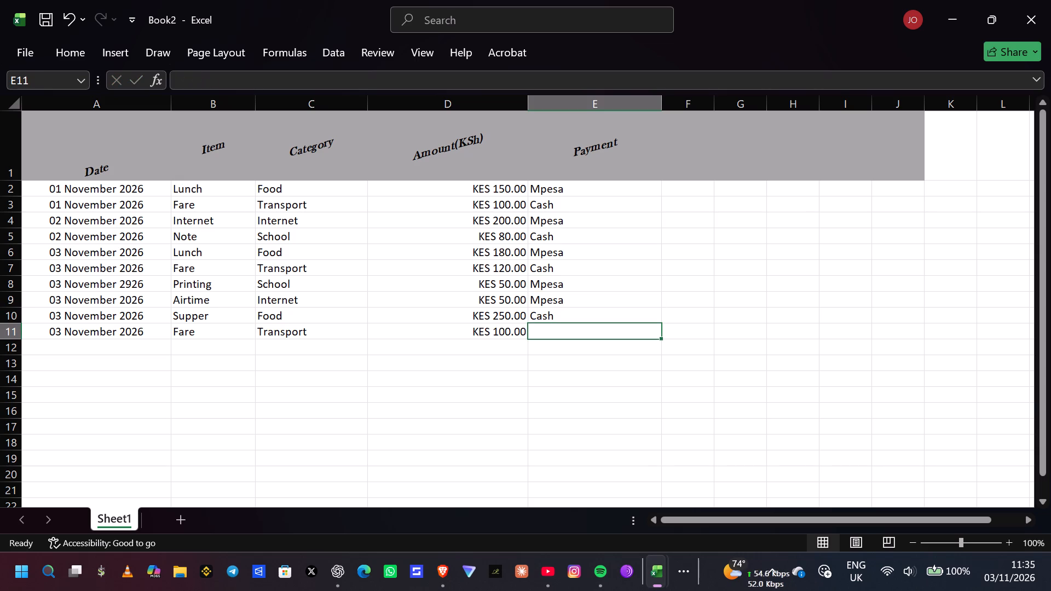
pyautogui.write('Mpesa')
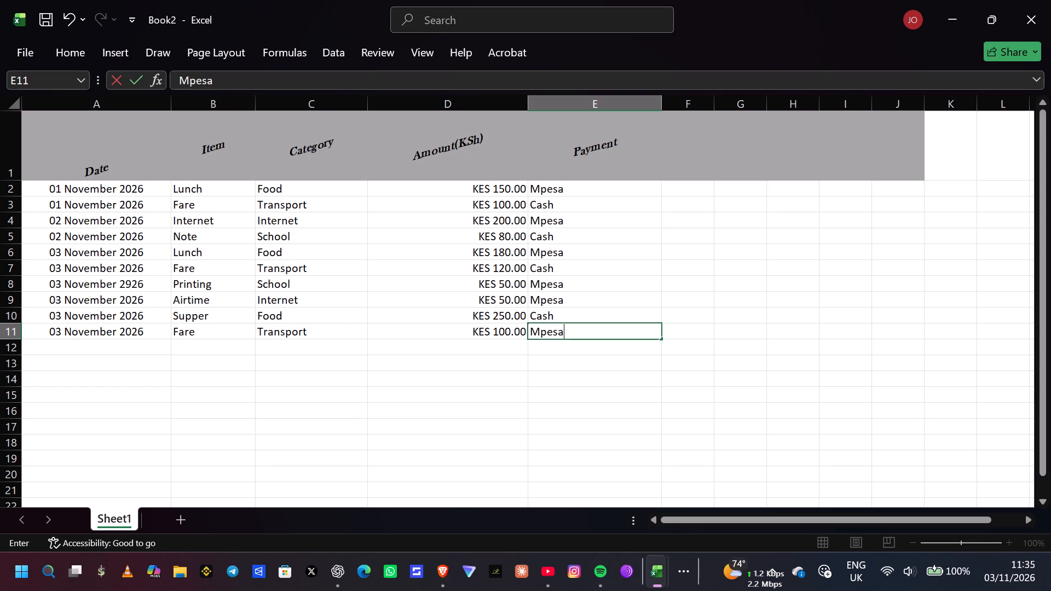
# Format the Payment column E with horizontal alignment Center and vertical alignment Center.
pyautogui.click(579, 99)
pyautogui.rightClick(580, 102)
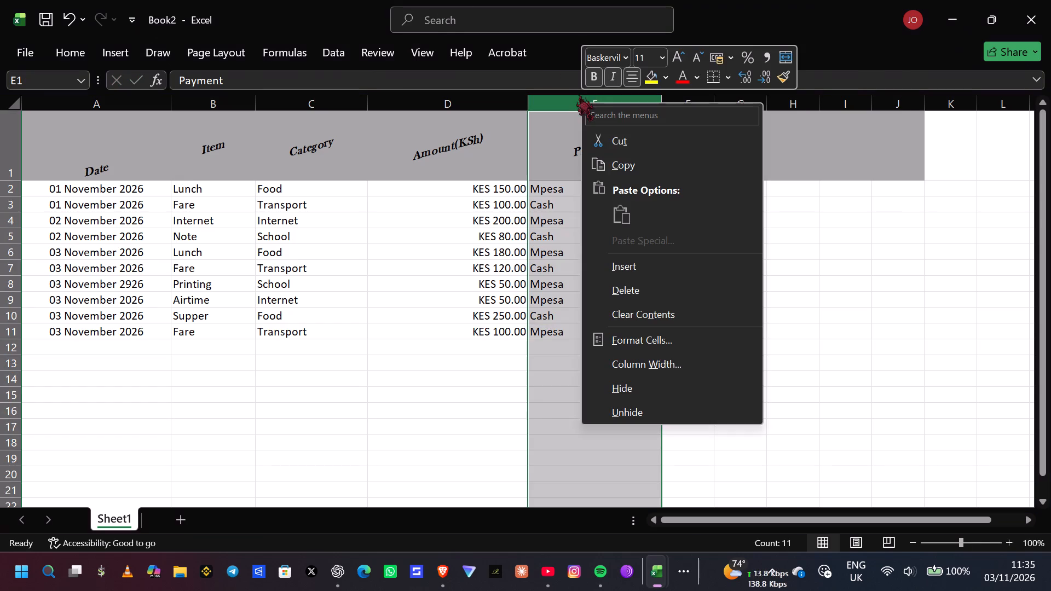
pyautogui.click(633, 347)
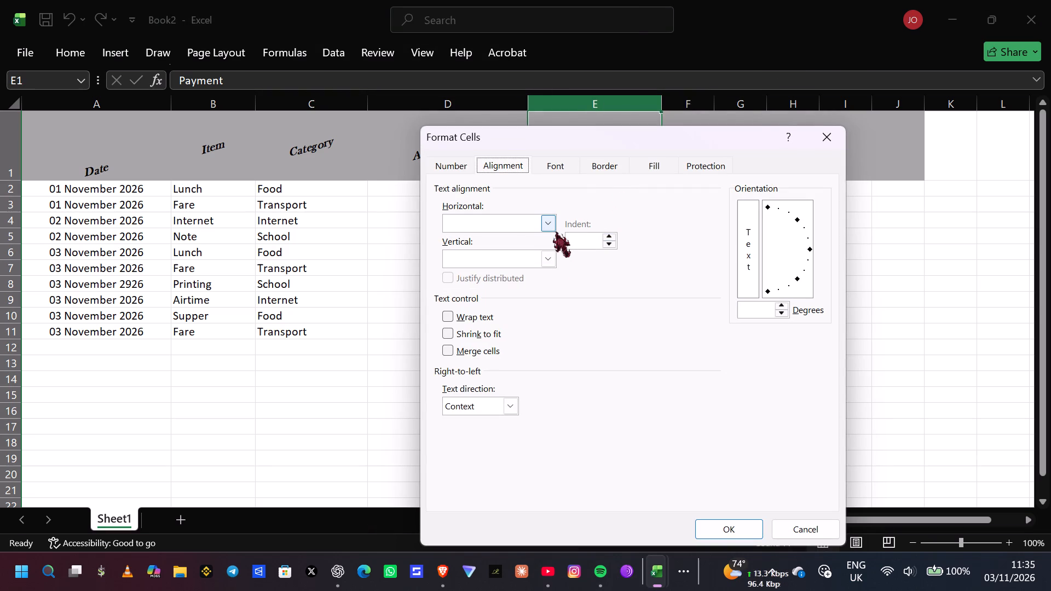
pyautogui.click(552, 223)
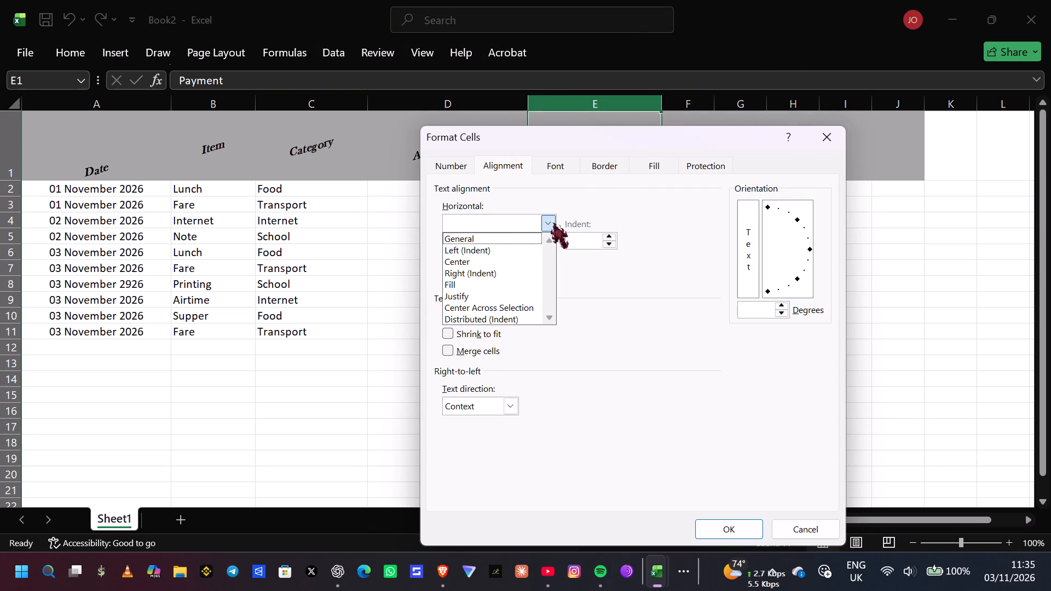
pyautogui.click(476, 260)
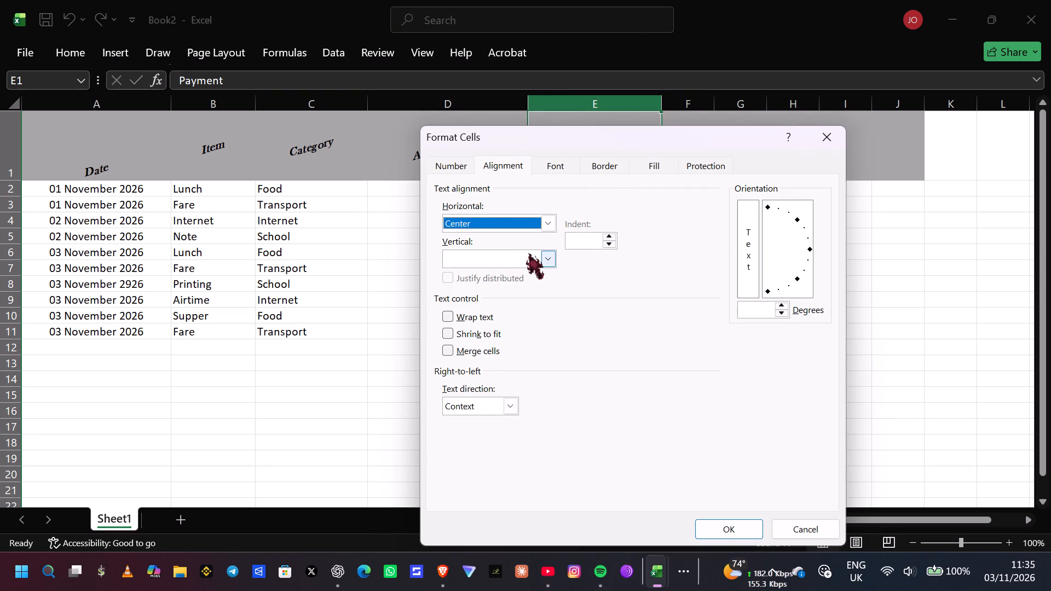
pyautogui.click(544, 261)
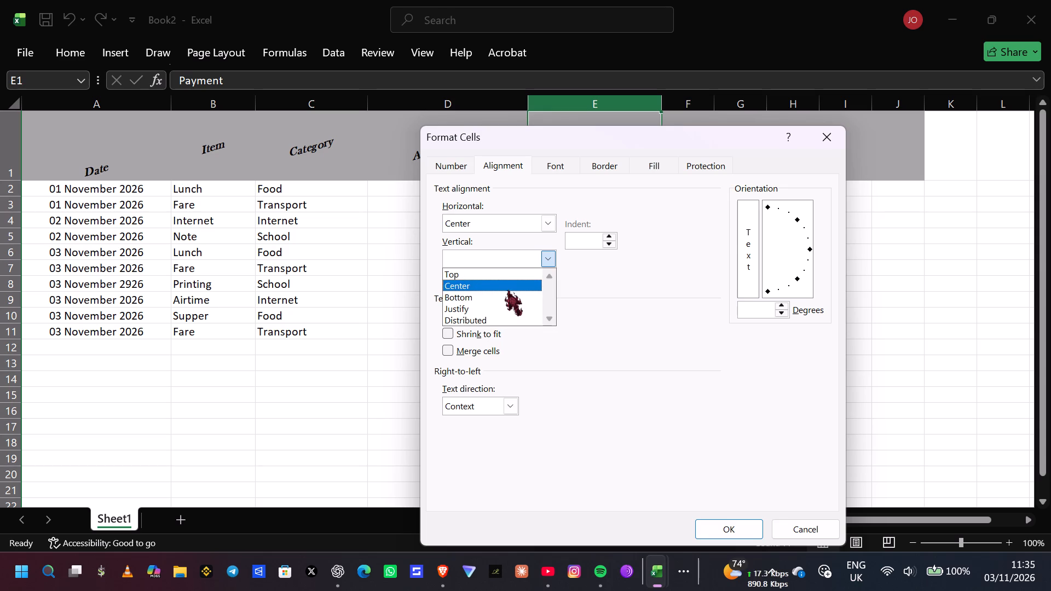
pyautogui.click(506, 290)
pyautogui.click(730, 528)
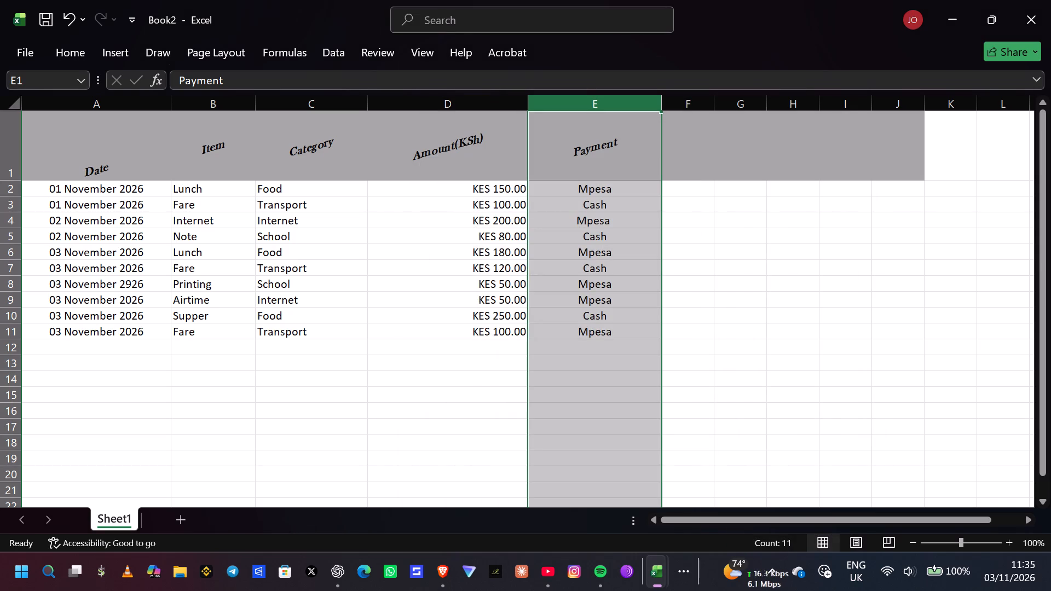
# Format the Amount(KSh) column D with horizontal alignment Center and vertical alignment Center.
pyautogui.click(429, 107)
pyautogui.rightClick(445, 112)
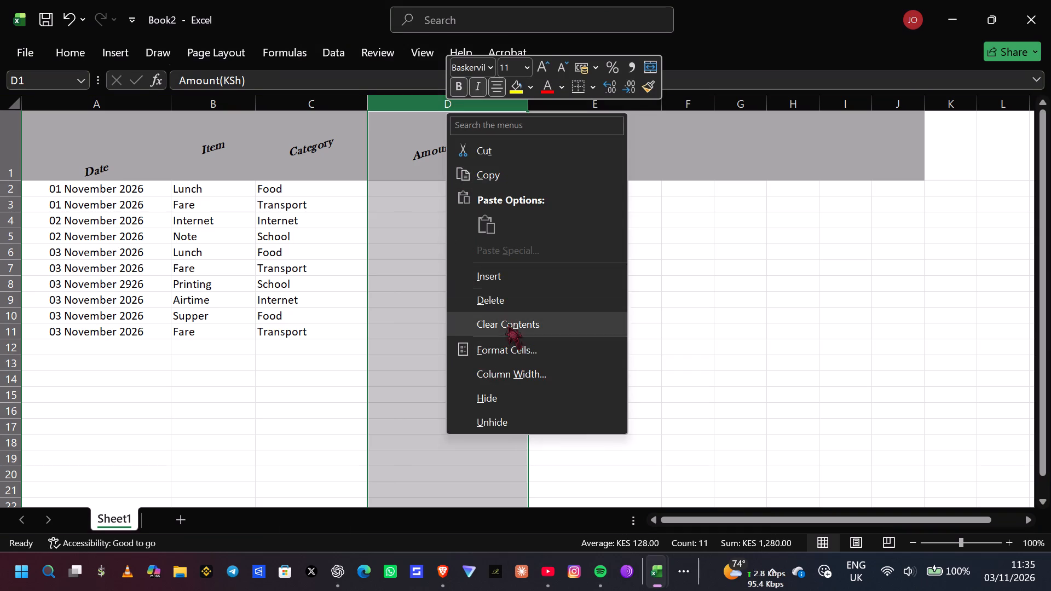
pyautogui.click(504, 347)
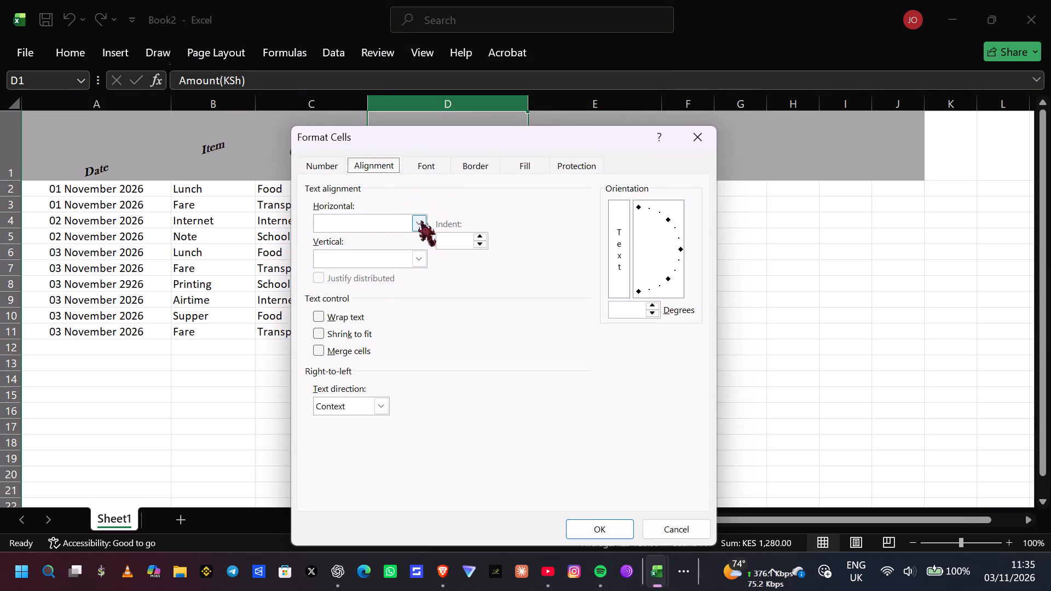
pyautogui.click(420, 221)
pyautogui.click(388, 261)
pyautogui.click(416, 257)
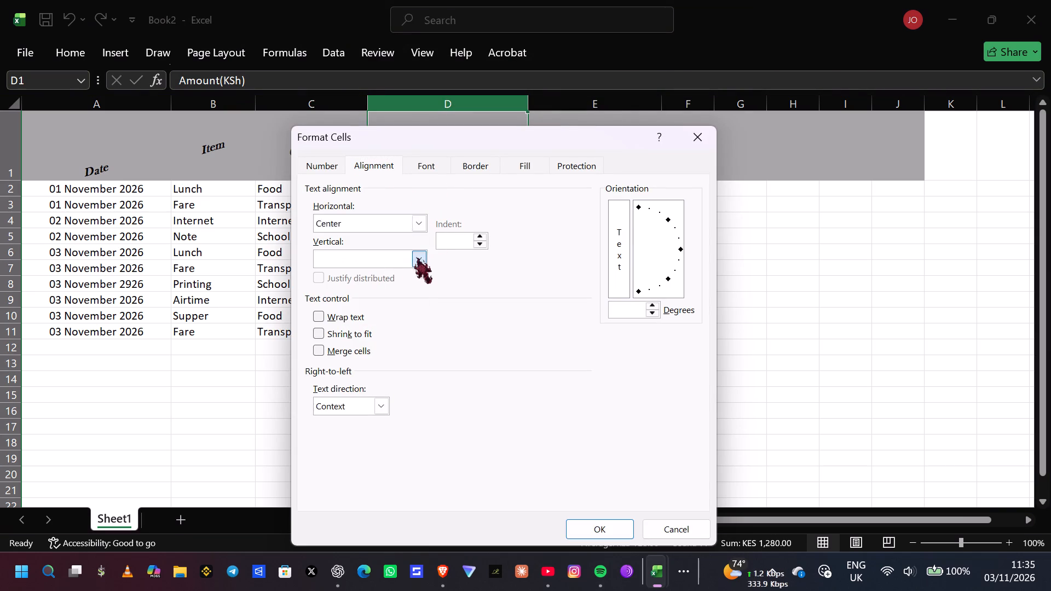
pyautogui.click(367, 281)
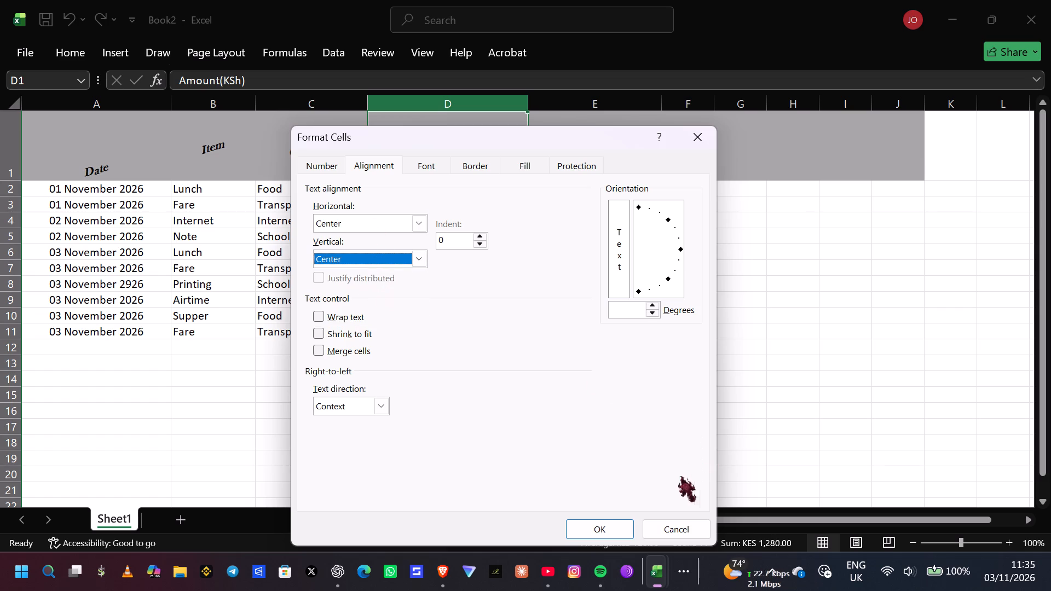
pyautogui.click(595, 530)
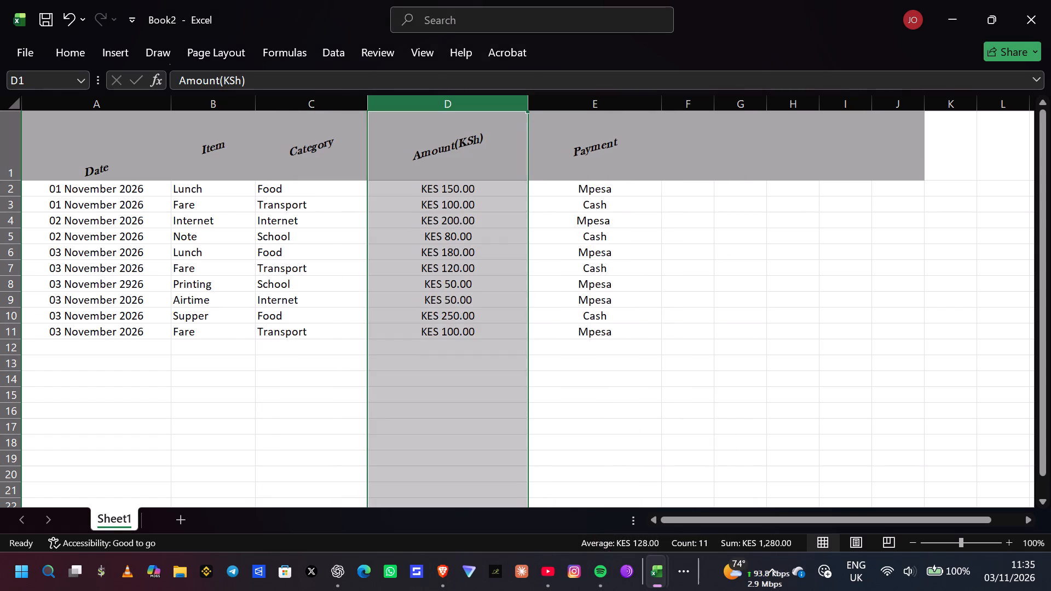
# Format the Category column C with horizontal alignment Center and vertical alignment Center.
pyautogui.click(293, 105)
pyautogui.rightClick(294, 107)
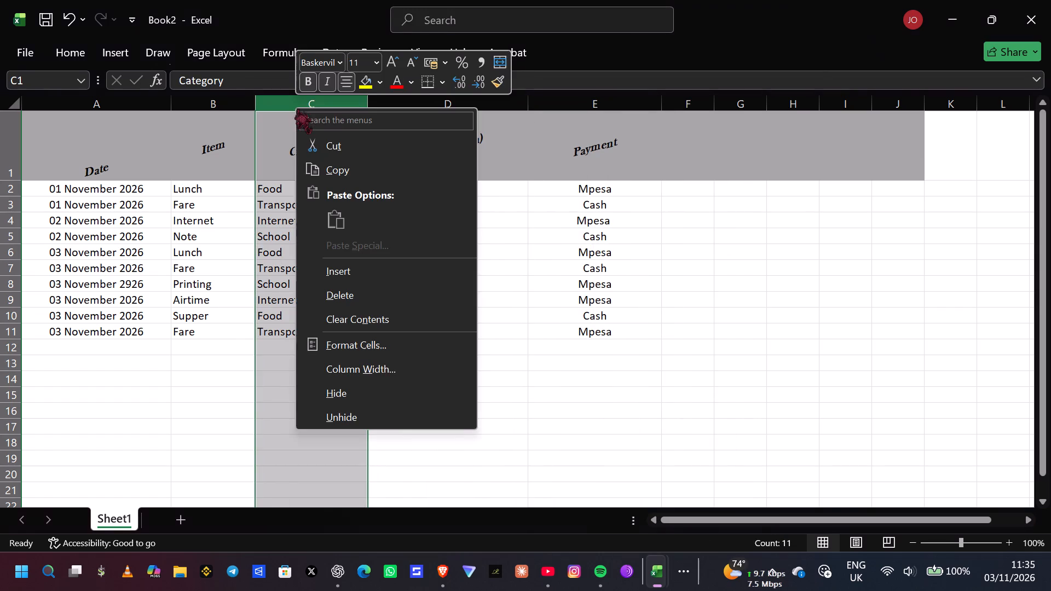
pyautogui.click(352, 346)
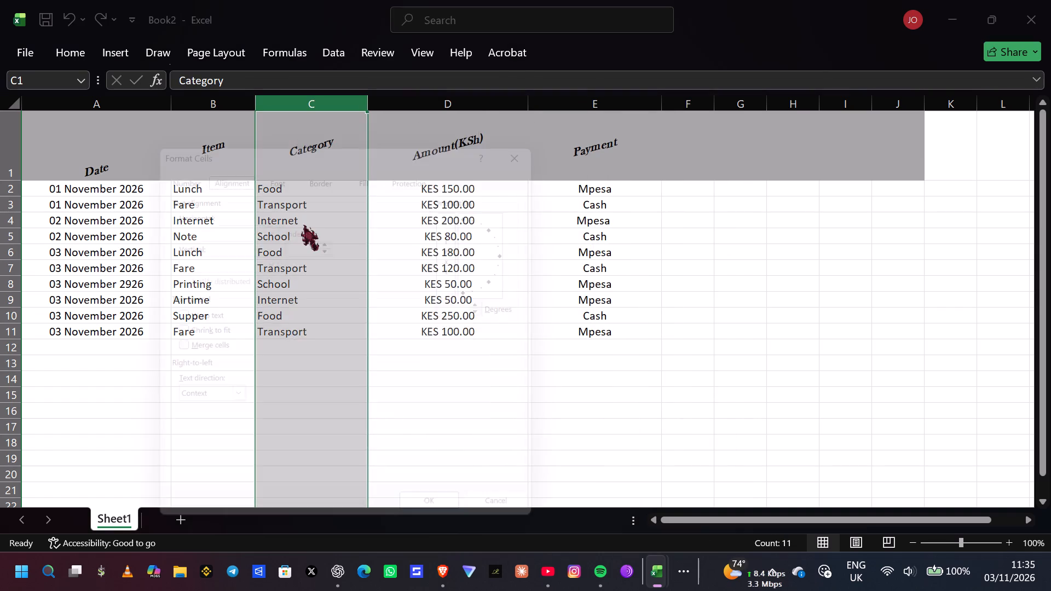
pyautogui.click(272, 223)
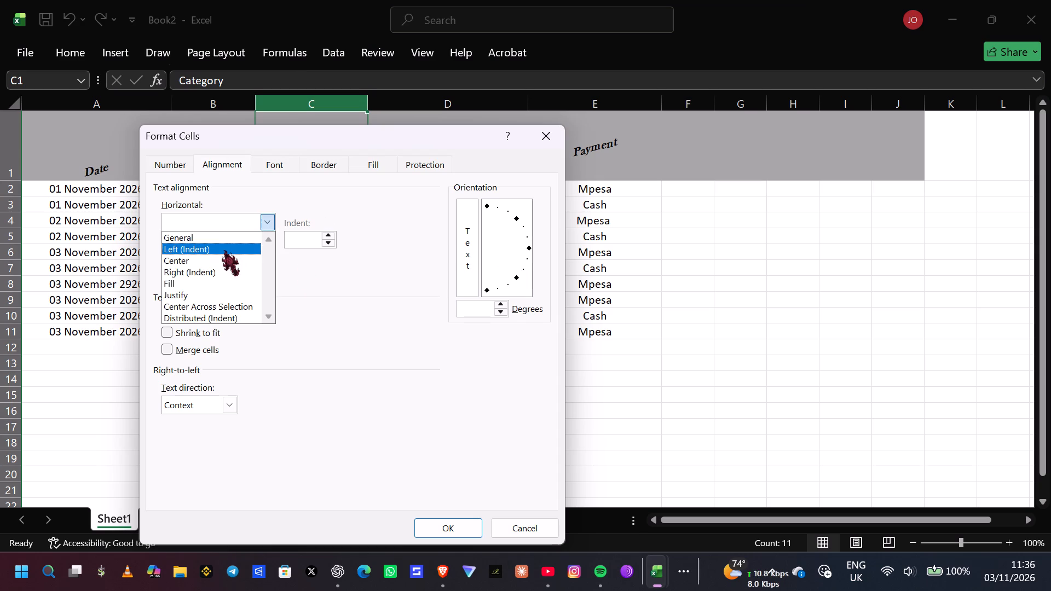
pyautogui.click(219, 257)
pyautogui.click(268, 258)
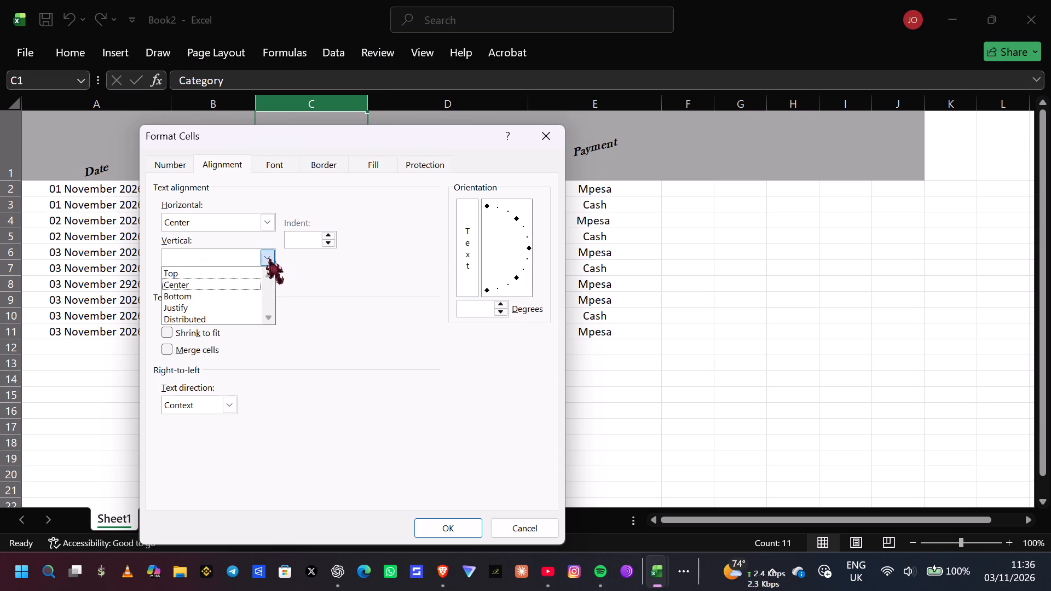
pyautogui.click(226, 284)
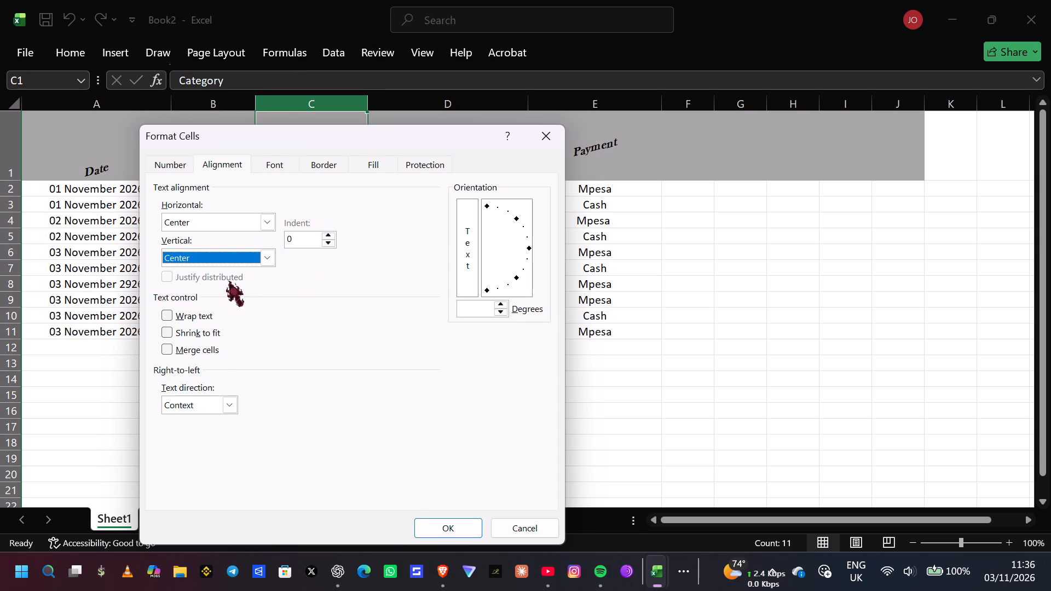
pyautogui.click(465, 521)
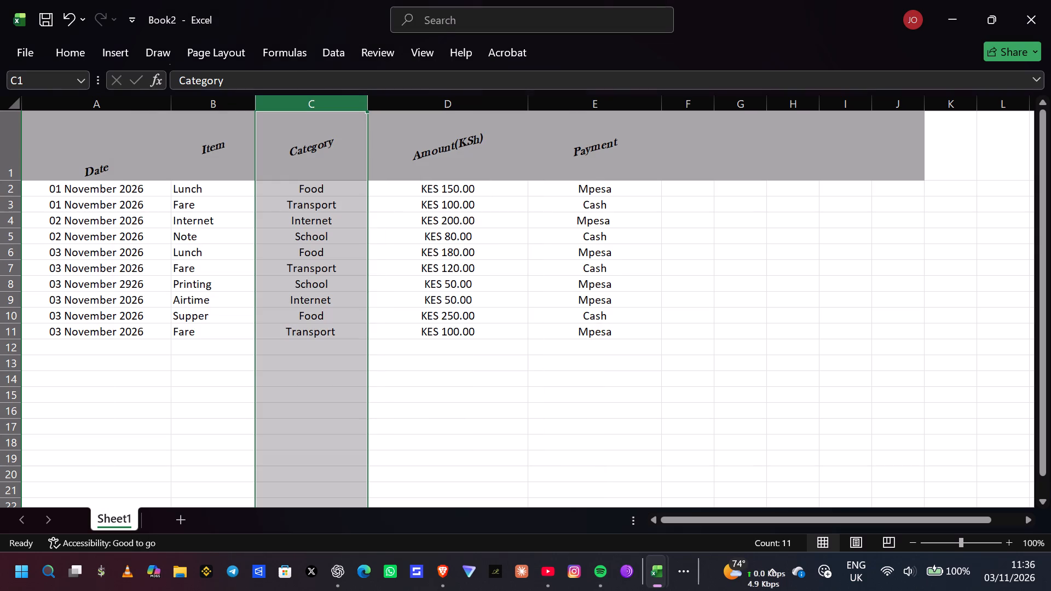
# Format the Item column B with horizontal alignment Center and vertical alignment Center.
pyautogui.click(210, 108)
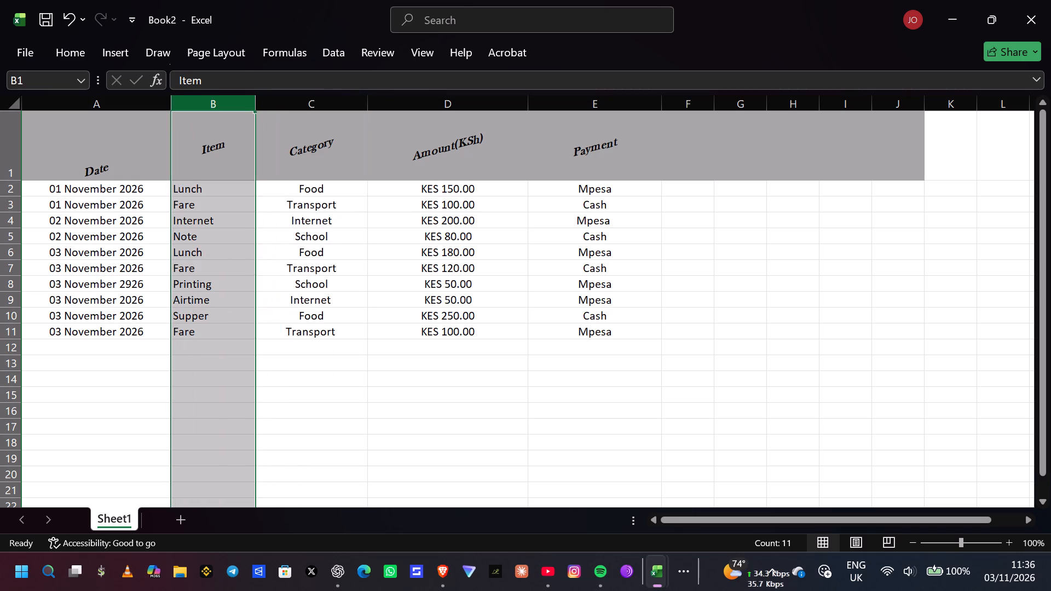
pyautogui.rightClick(210, 108)
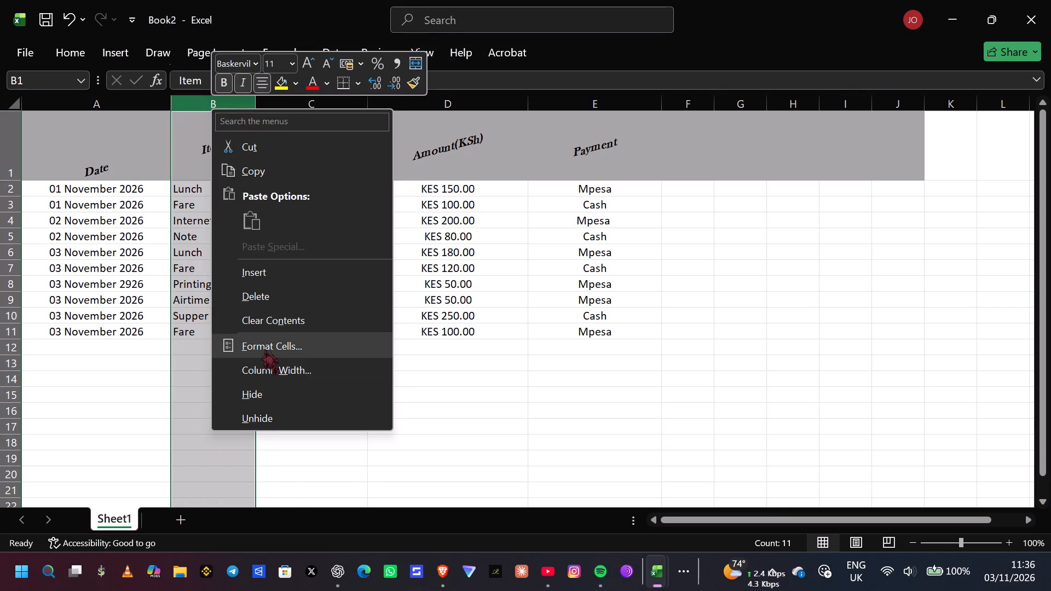
pyautogui.click(264, 348)
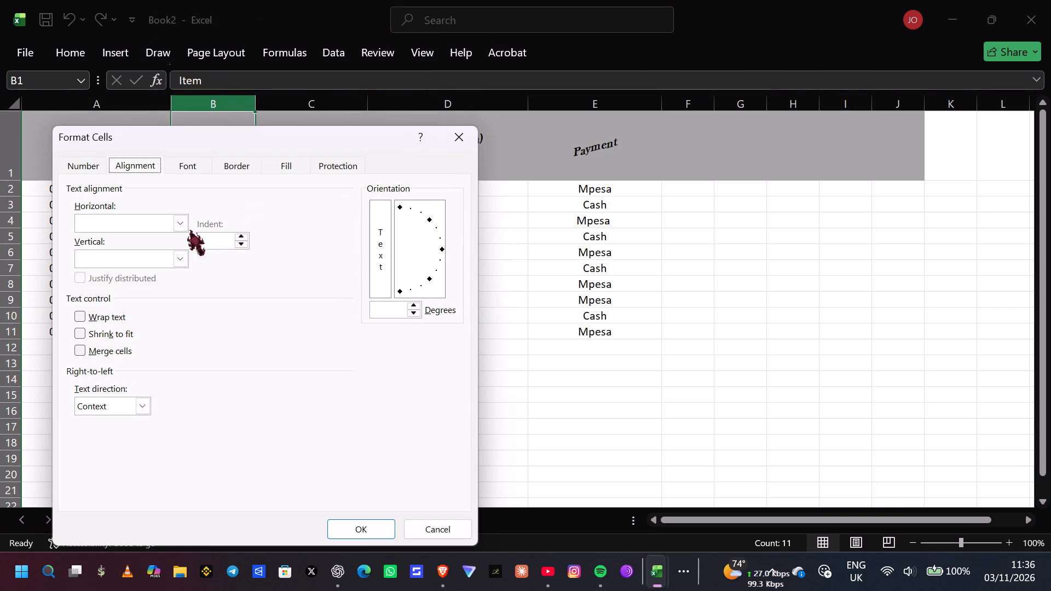
pyautogui.click(180, 223)
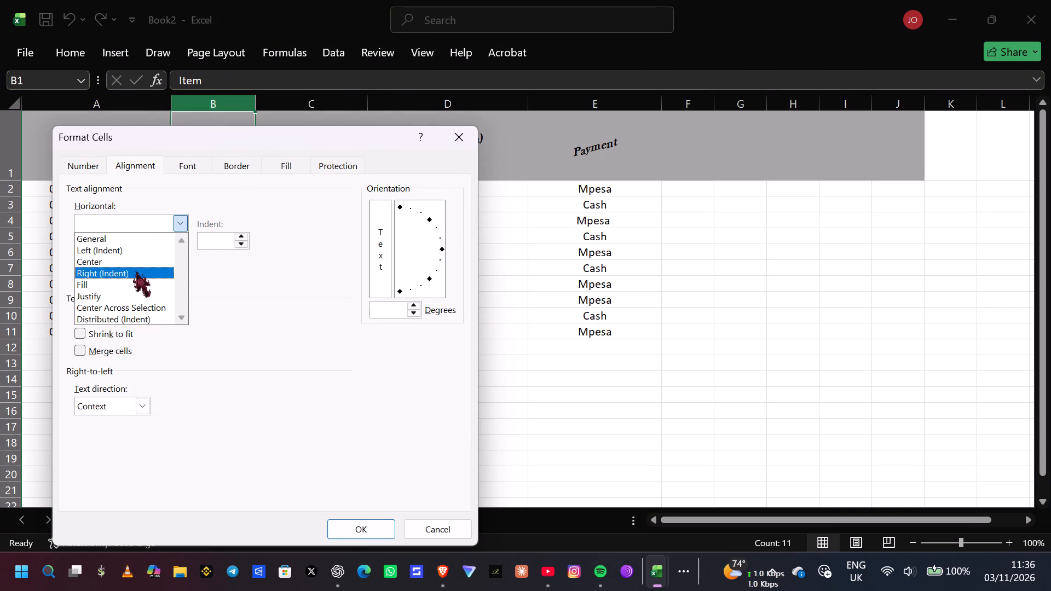
pyautogui.click(142, 261)
pyautogui.click(183, 263)
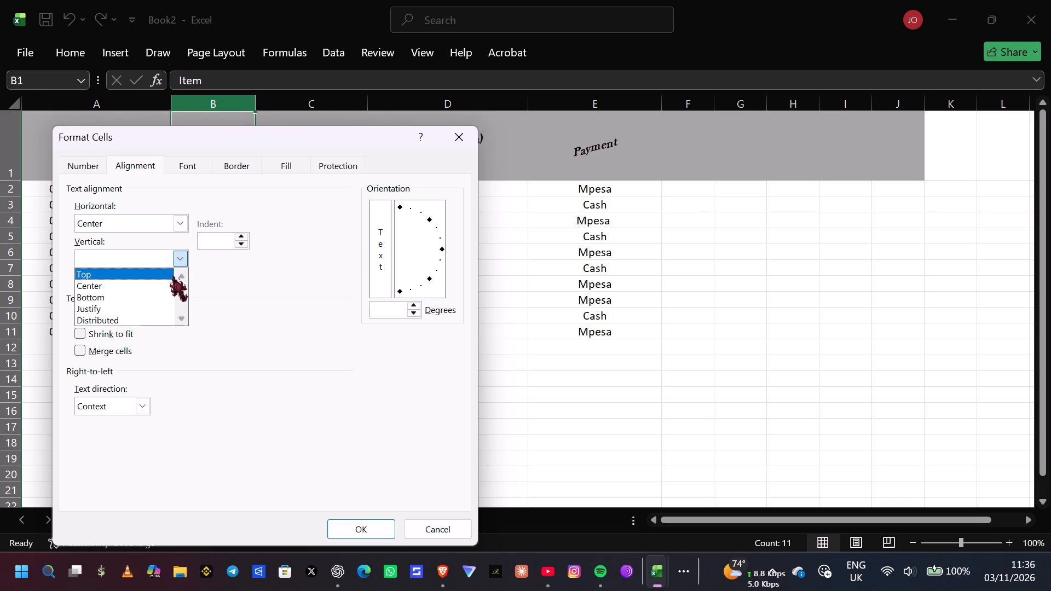
pyautogui.click(155, 281)
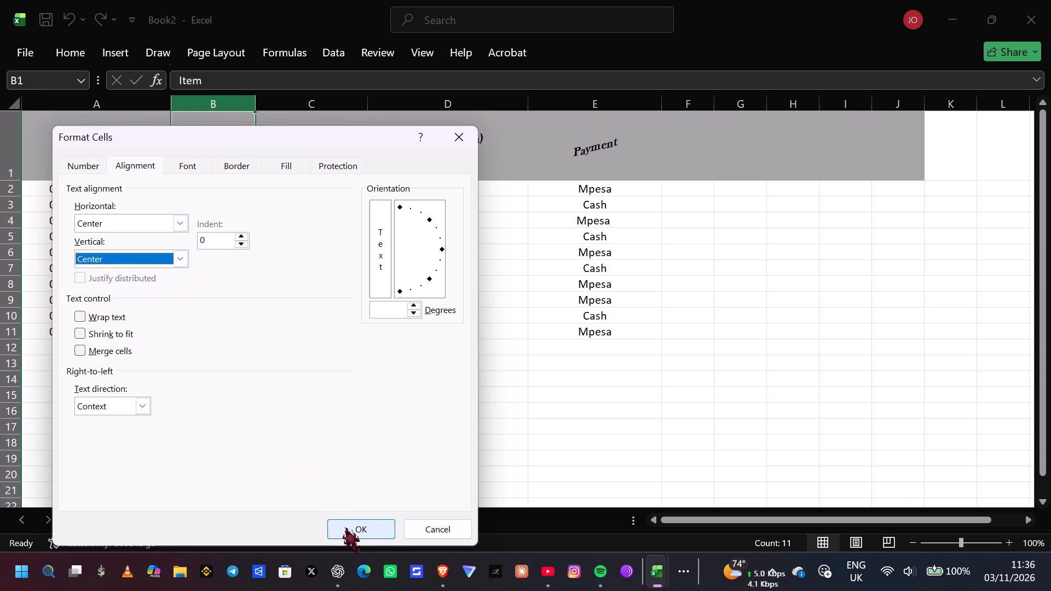
pyautogui.click(359, 531)
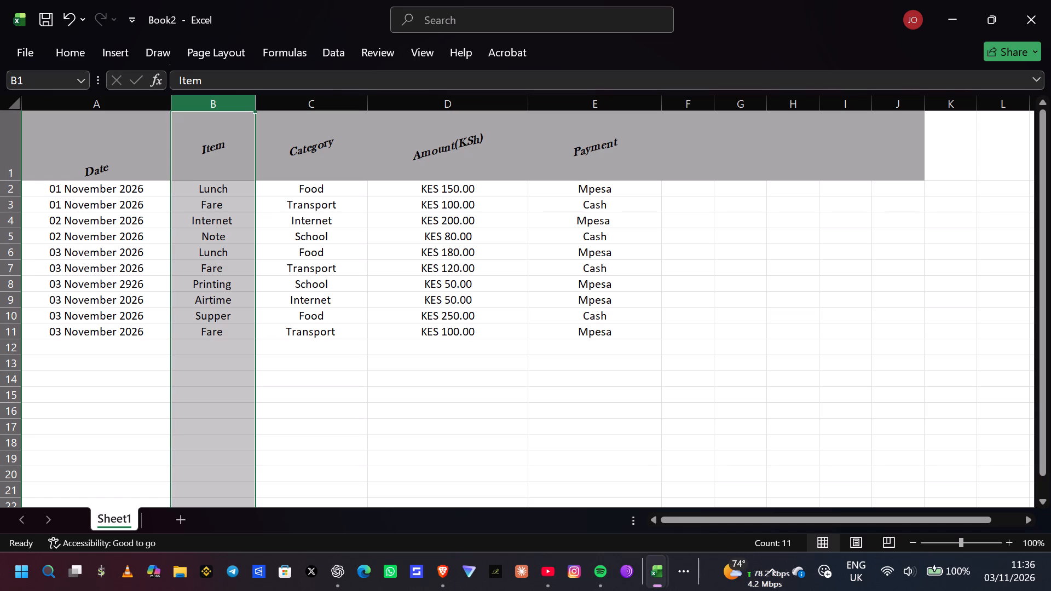
# Format cells D12:E12 below the table with a medium-dark blue background fill and font size 12.
pyautogui.moveTo(385, 346); pyautogui.dragTo(589, 347)
pyautogui.rightClick(588, 346)
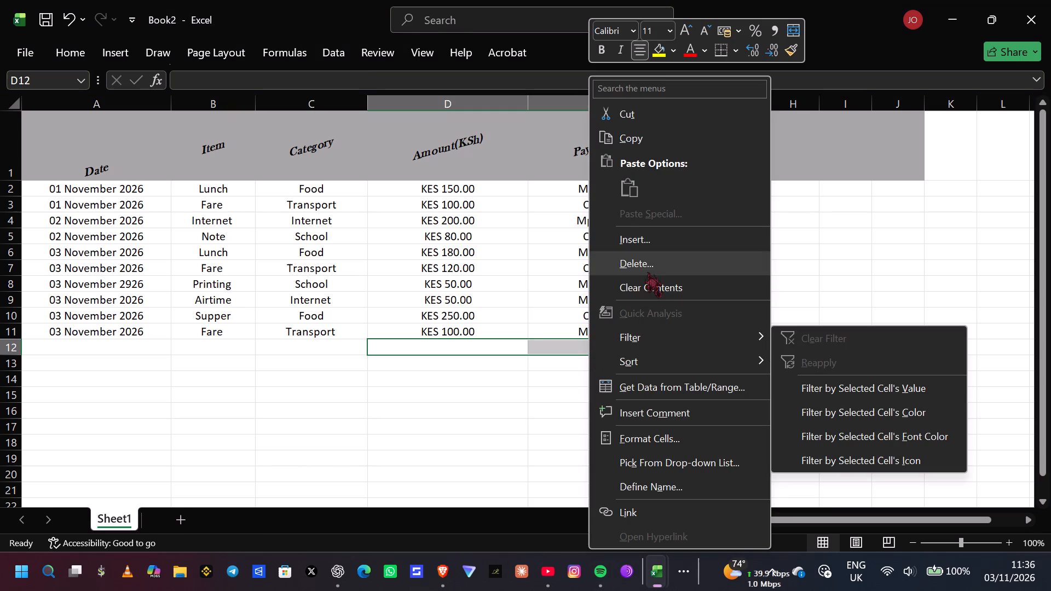
pyautogui.click(656, 434)
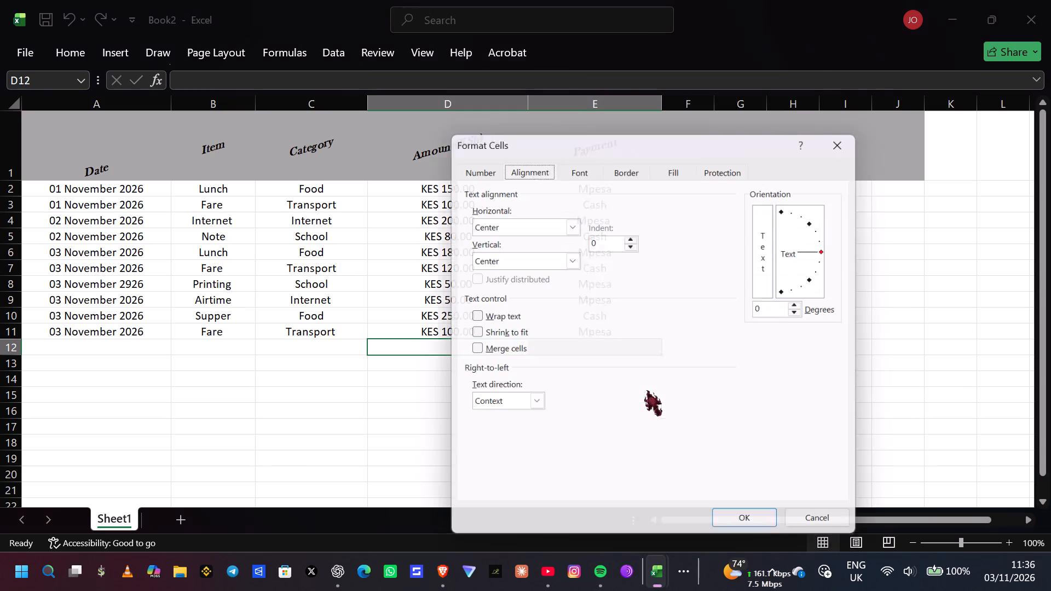
pyautogui.click(628, 165)
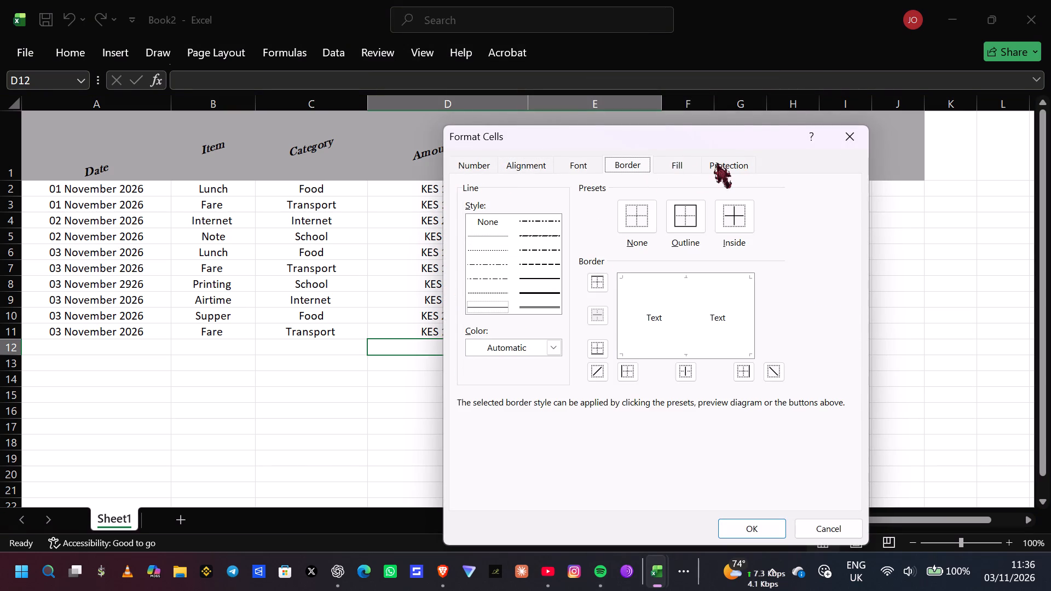
pyautogui.click(667, 154)
pyautogui.click(669, 164)
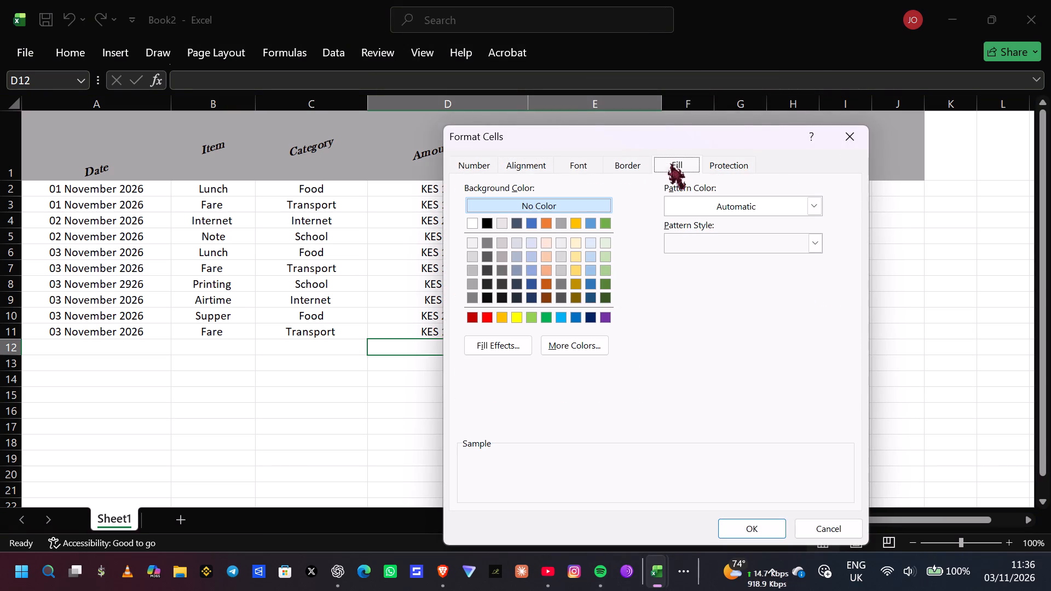
pyautogui.click(589, 281)
pyautogui.click(585, 163)
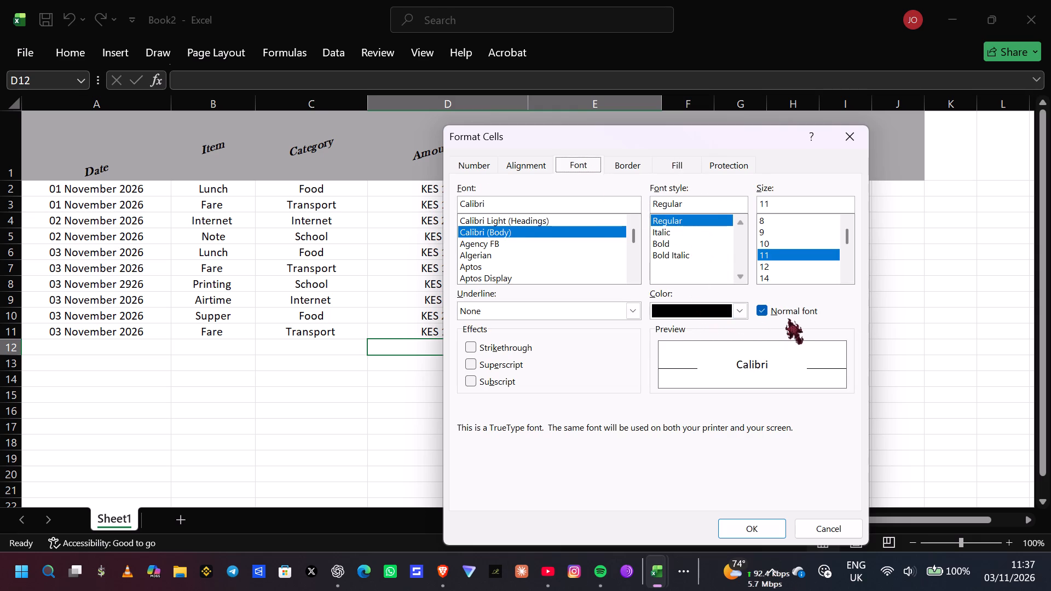
pyautogui.click(769, 265)
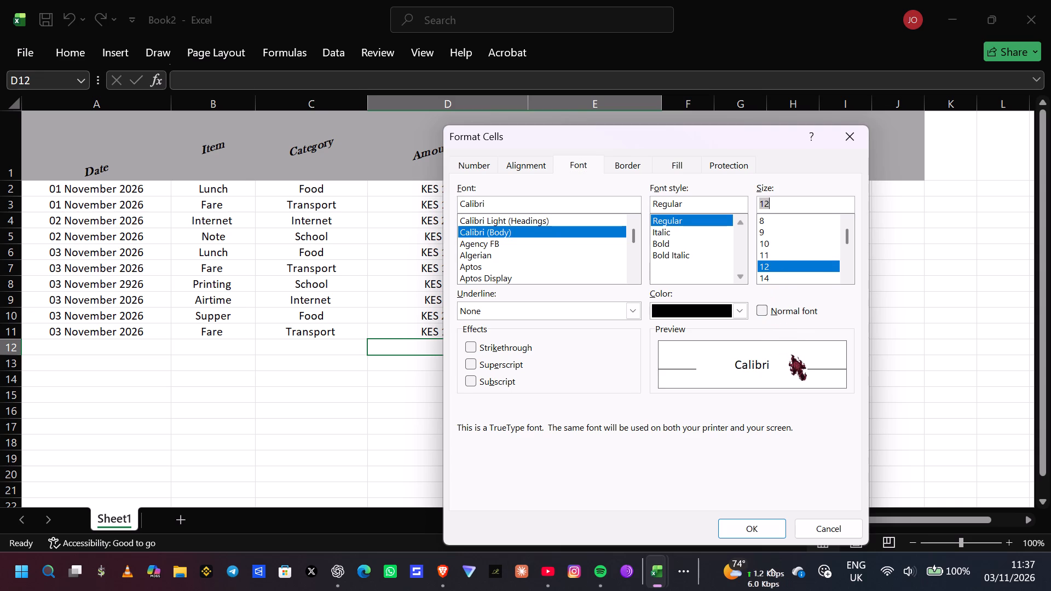
pyautogui.click(749, 529)
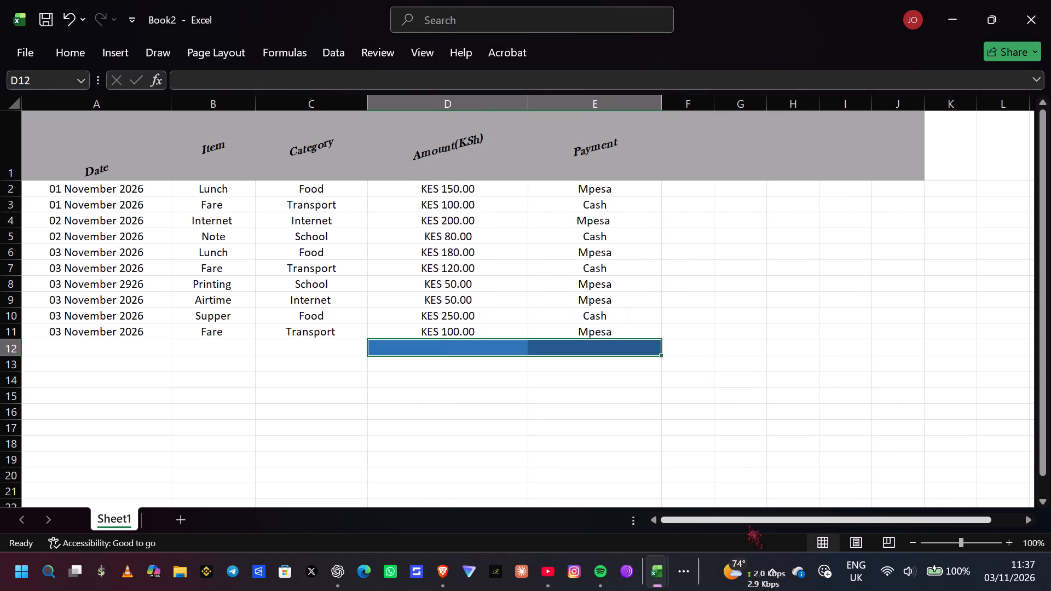
# Enter the label TOTAL EXPENSES in cell D12.
pyautogui.click(464, 350)
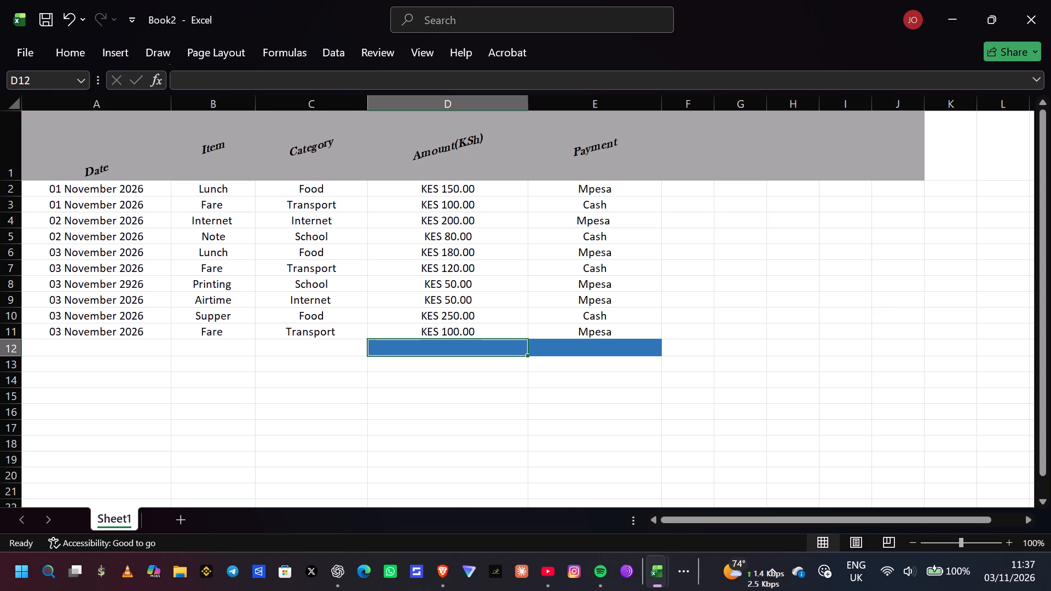
pyautogui.write('TO')
pyautogui.write('TA')
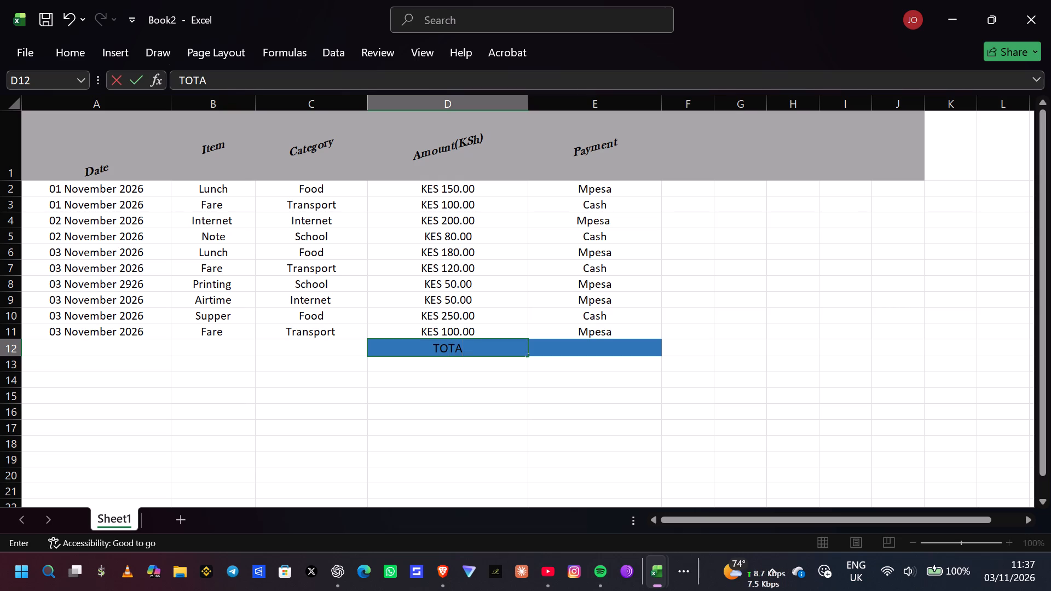
pyautogui.hotkey('shift', 'l')
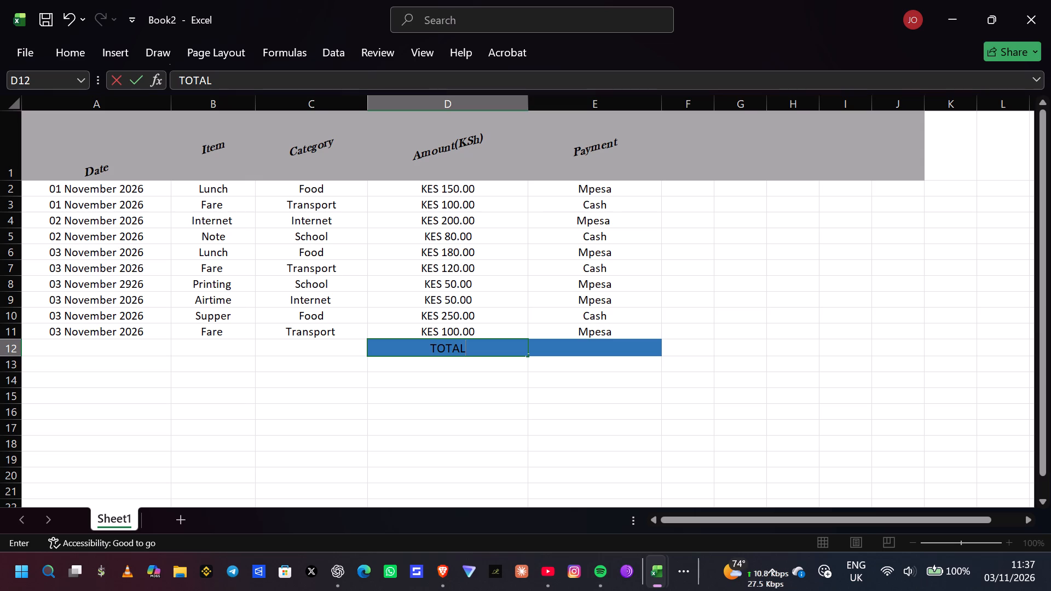
pyautogui.press('space')
pyautogui.write('EX')
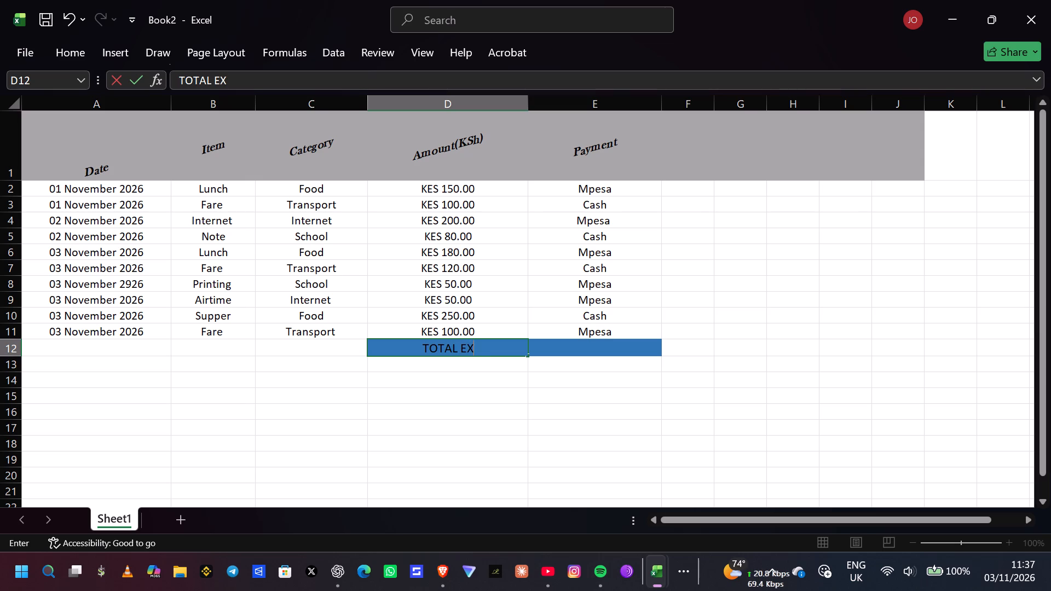
pyautogui.write('PENS')
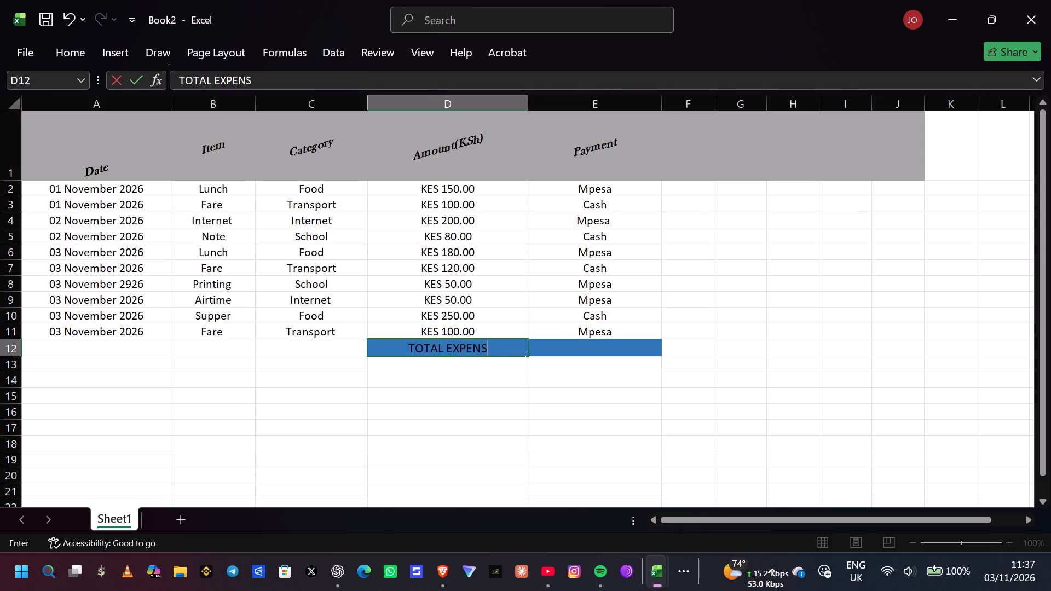
pyautogui.write('ES')
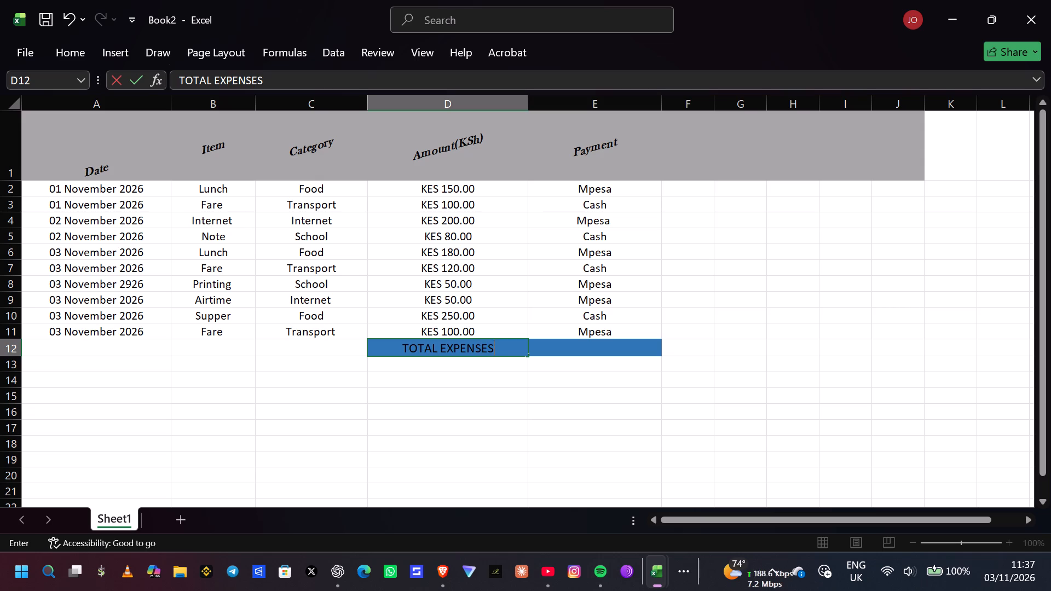
pyautogui.click(633, 355)
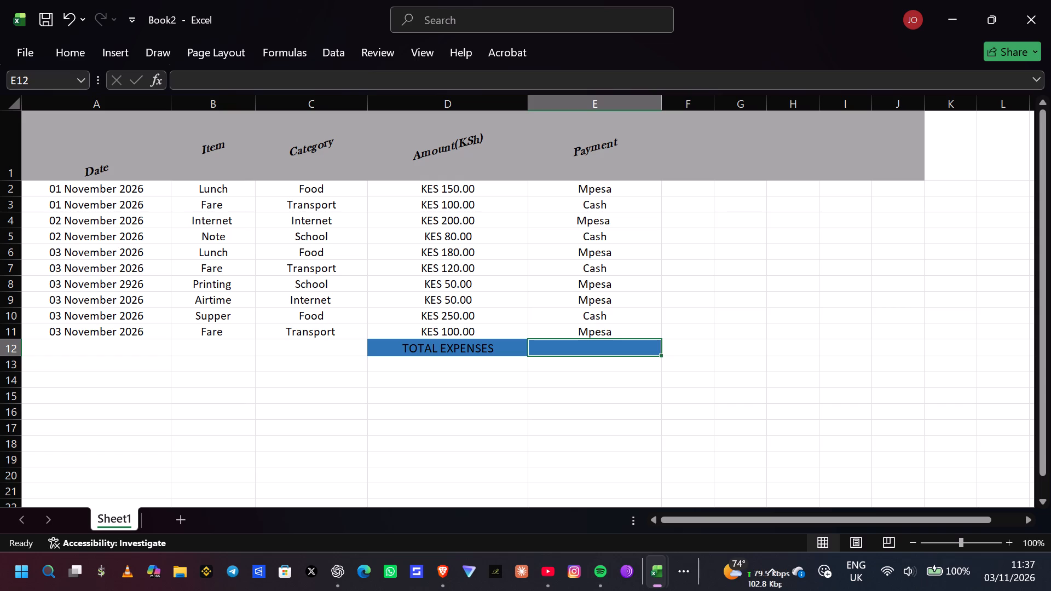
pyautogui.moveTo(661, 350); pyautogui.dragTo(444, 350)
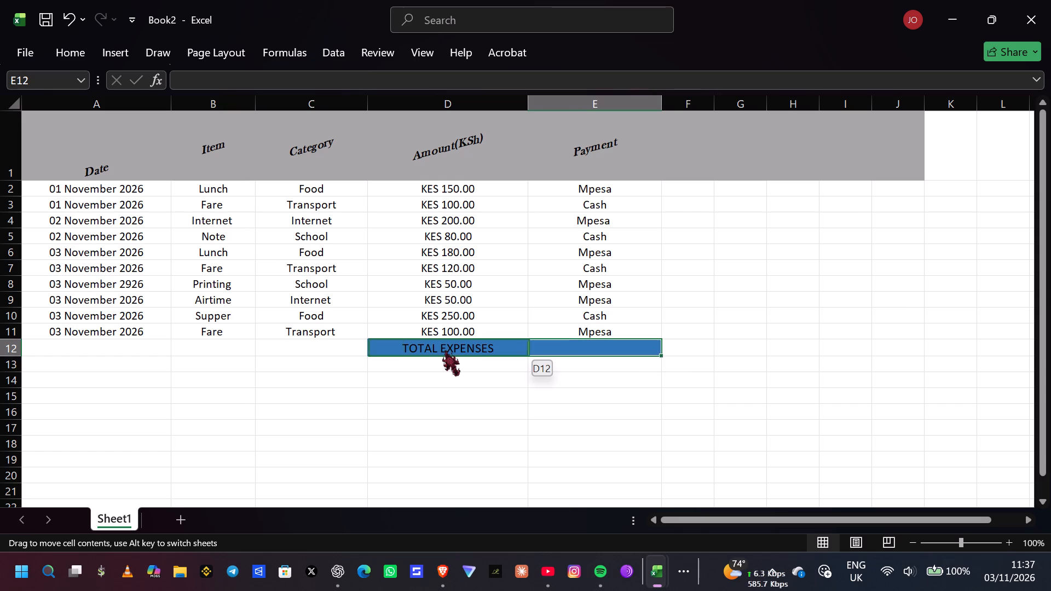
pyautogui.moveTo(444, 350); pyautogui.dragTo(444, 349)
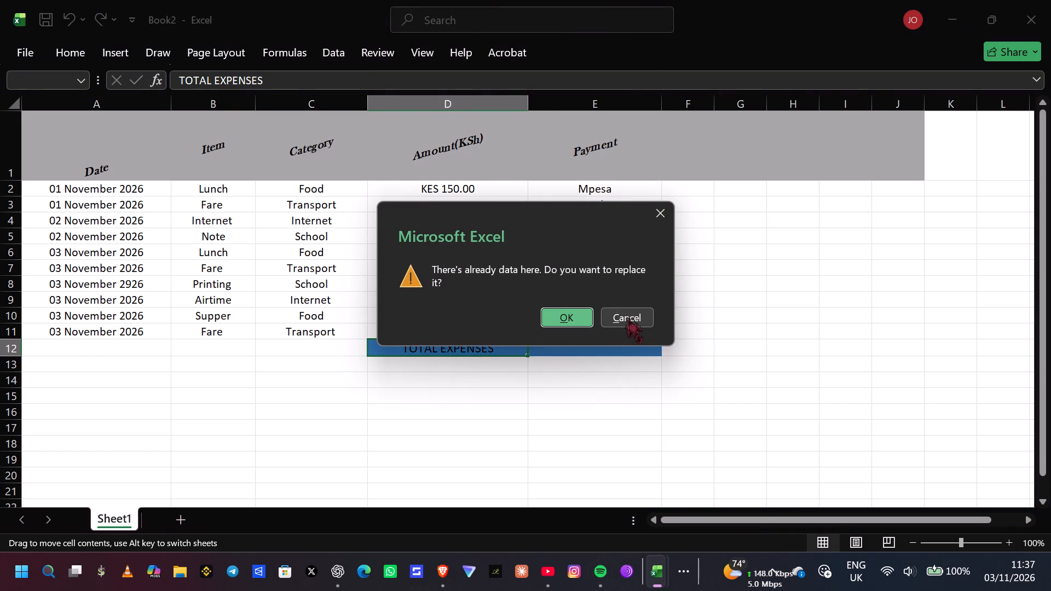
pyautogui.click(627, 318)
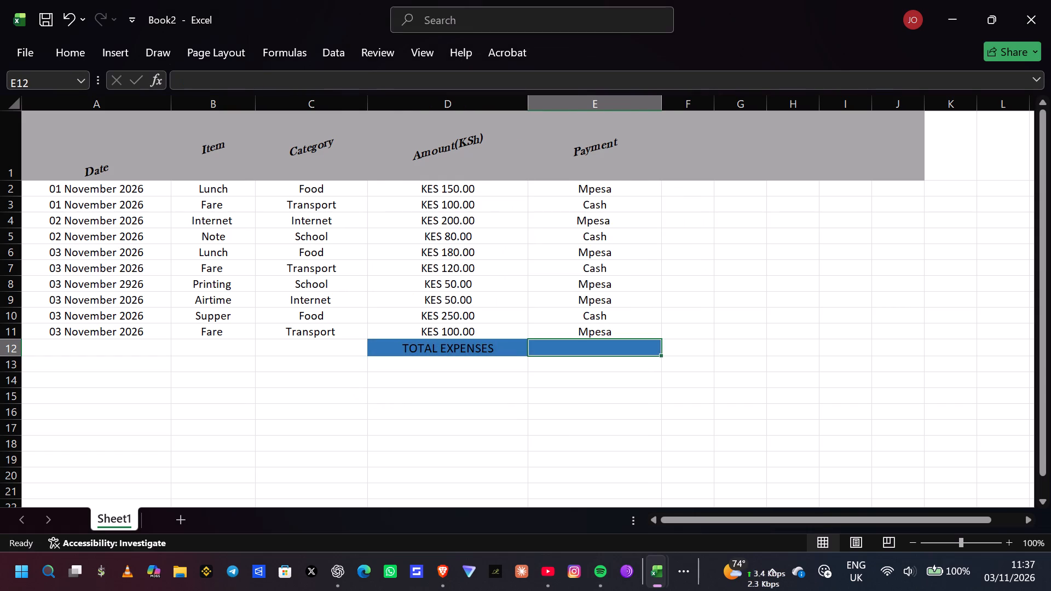
# Move the blue TOTAL EXPENSES cells D12:E12 to B12:C12 by cutting and pasting them.
pyautogui.moveTo(394, 350); pyautogui.dragTo(576, 351)
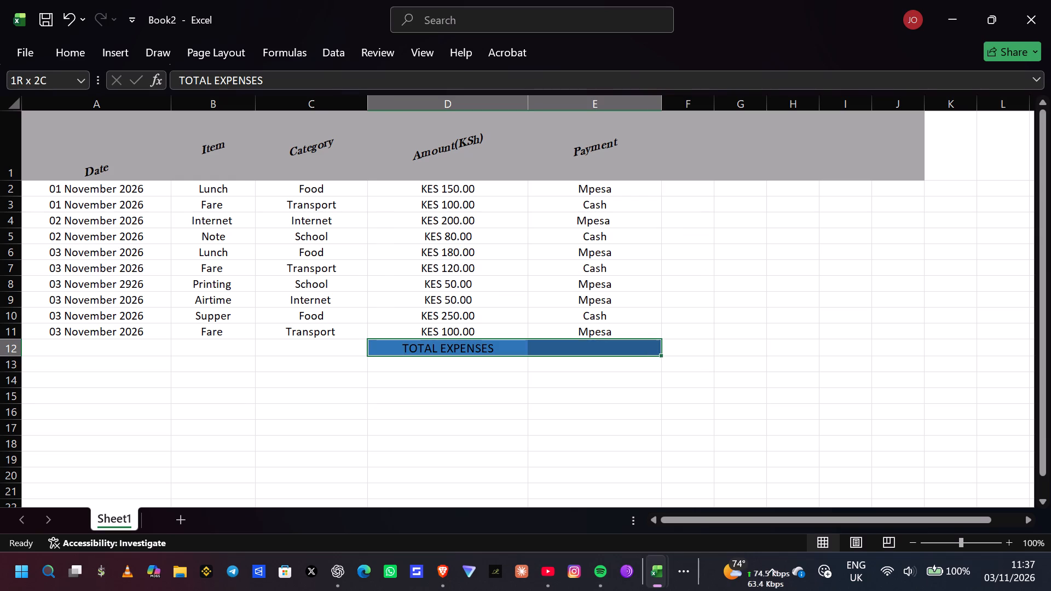
pyautogui.moveTo(576, 351); pyautogui.dragTo(598, 351)
pyautogui.rightClick(591, 349)
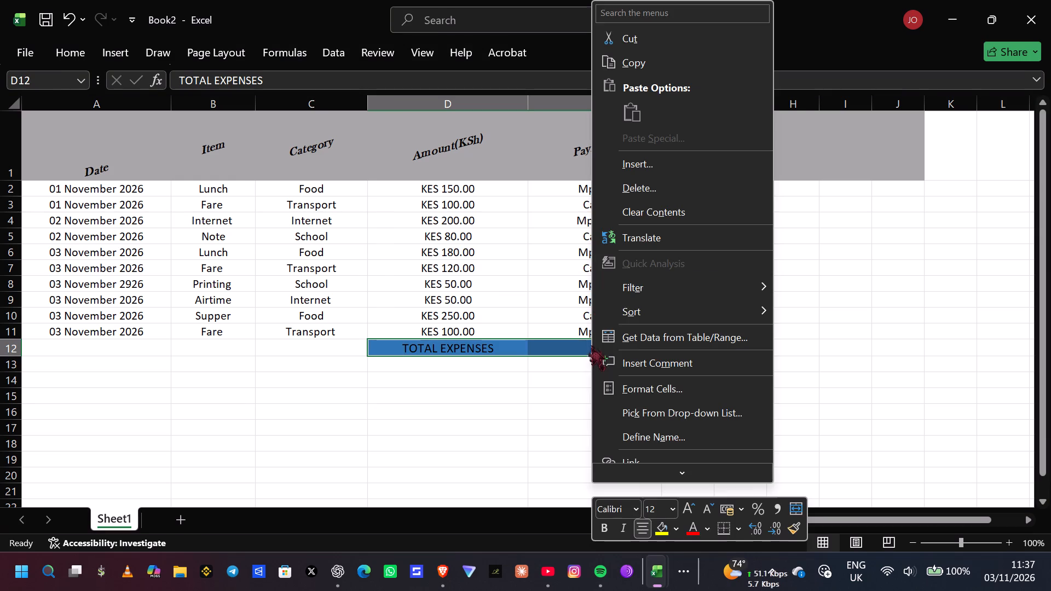
pyautogui.click(640, 39)
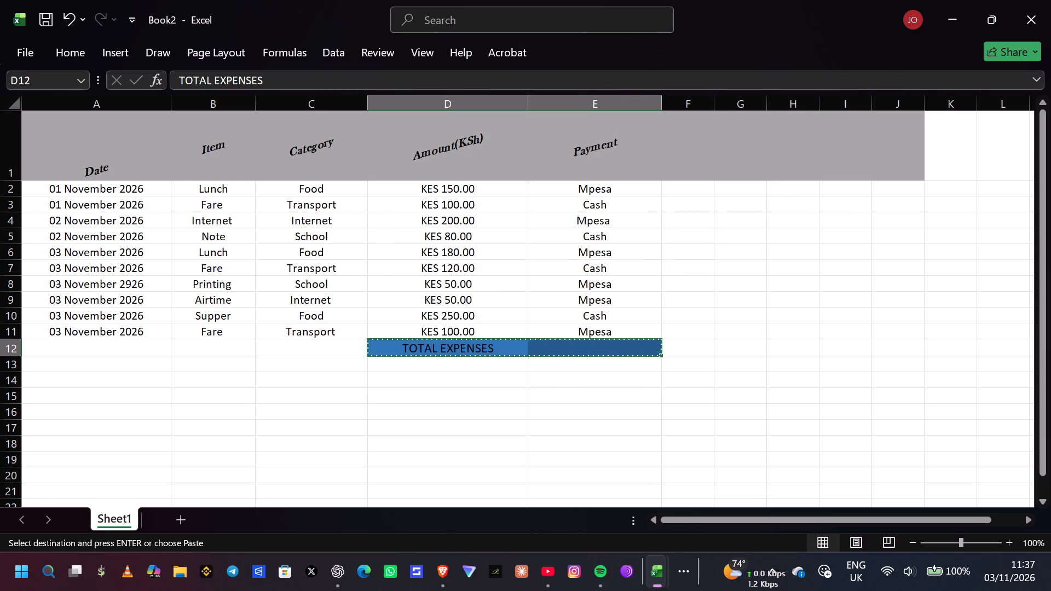
pyautogui.moveTo(198, 341); pyautogui.dragTo(308, 354)
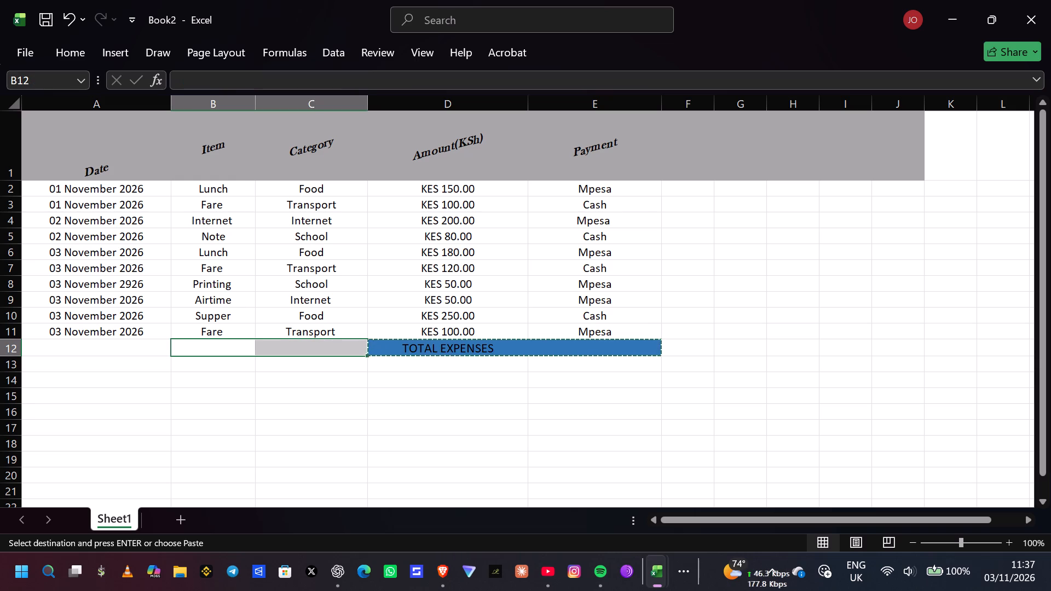
pyautogui.rightClick(307, 349)
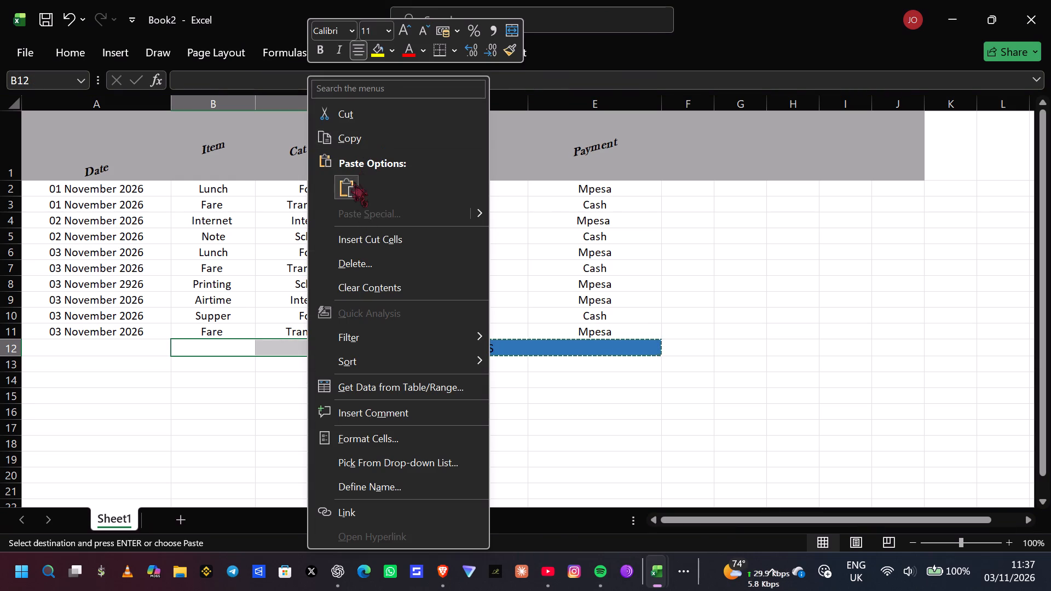
pyautogui.click(341, 196)
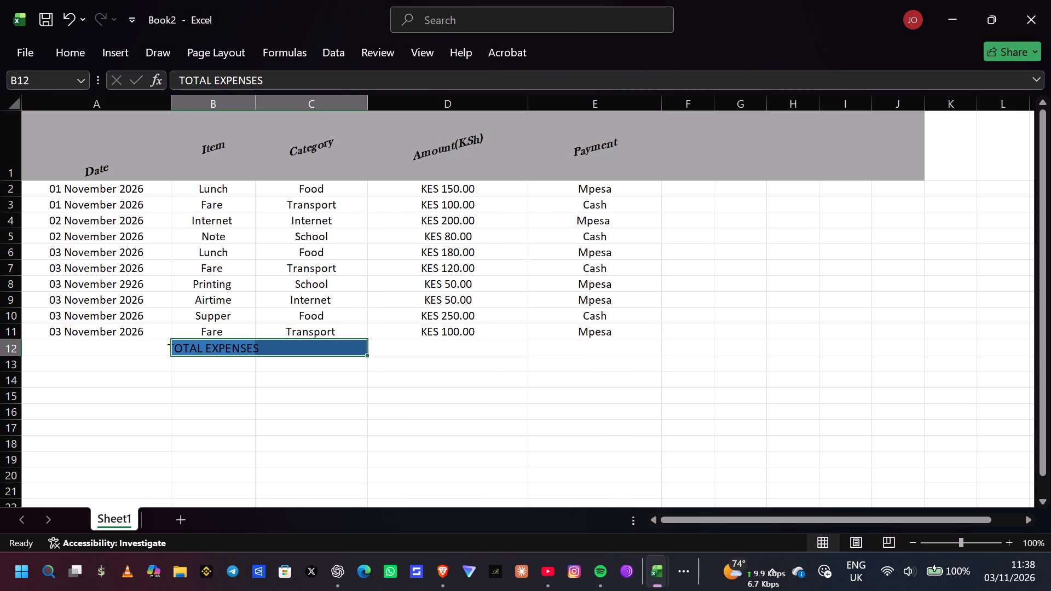
# Widen the Category column C and the Item column B so the TOTAL EXPENSES label fits inside B12.
pyautogui.click(170, 343)
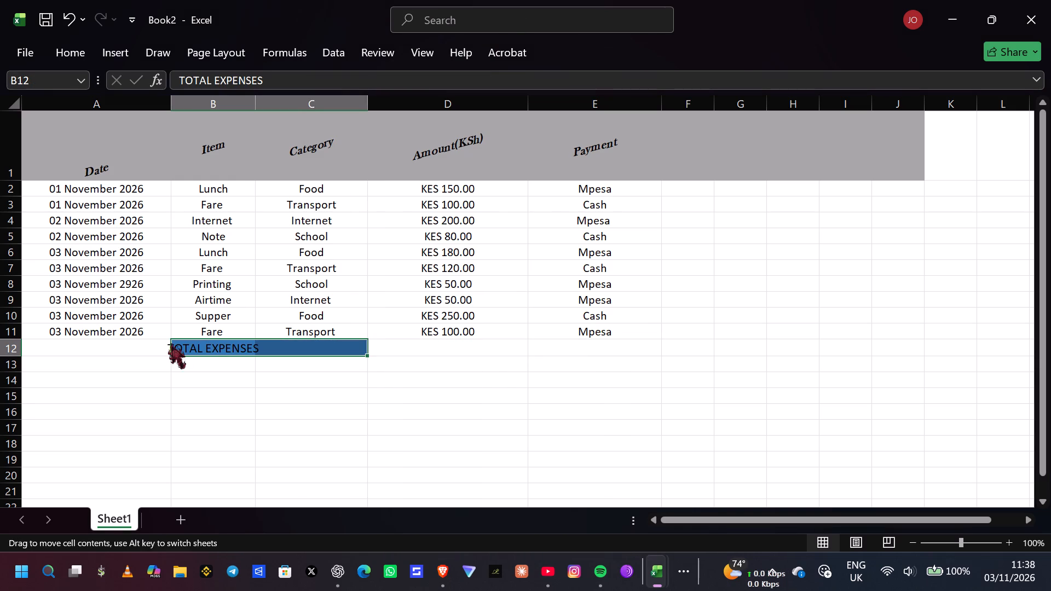
pyautogui.click(170, 337)
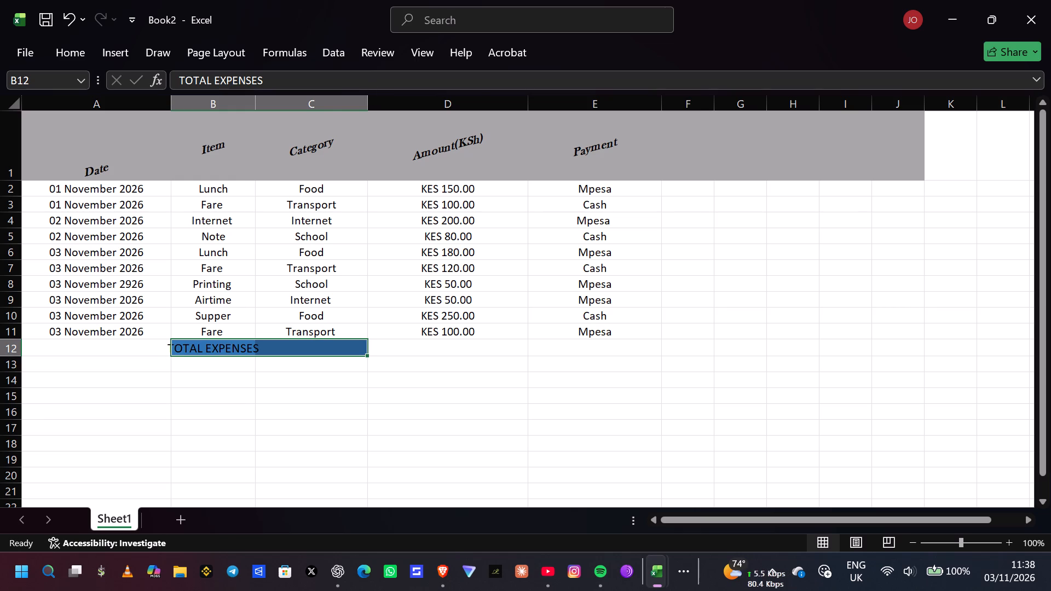
pyautogui.moveTo(370, 102); pyautogui.dragTo(412, 107)
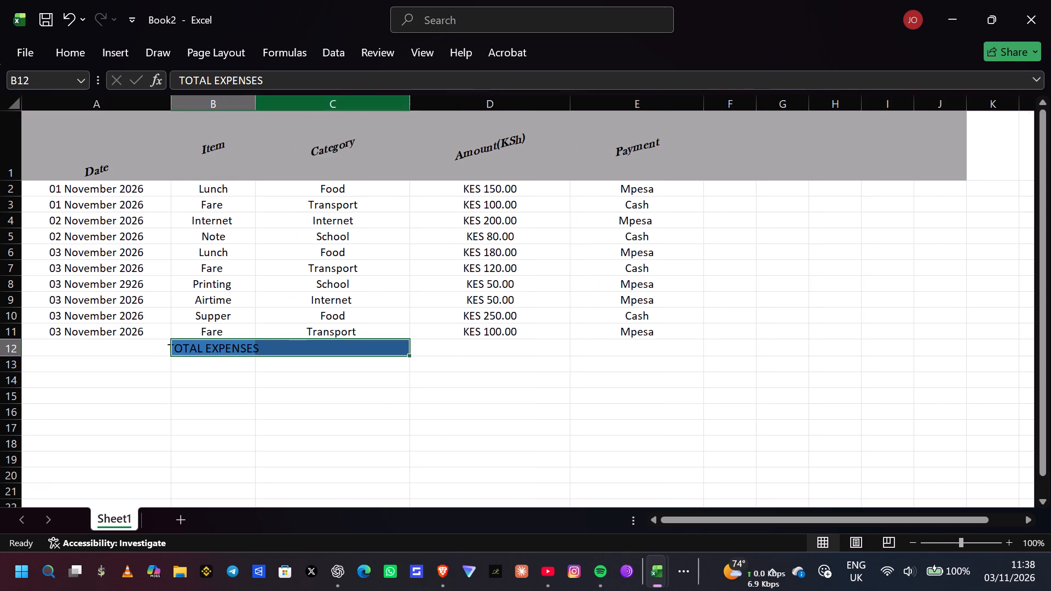
pyautogui.moveTo(252, 103); pyautogui.dragTo(282, 108)
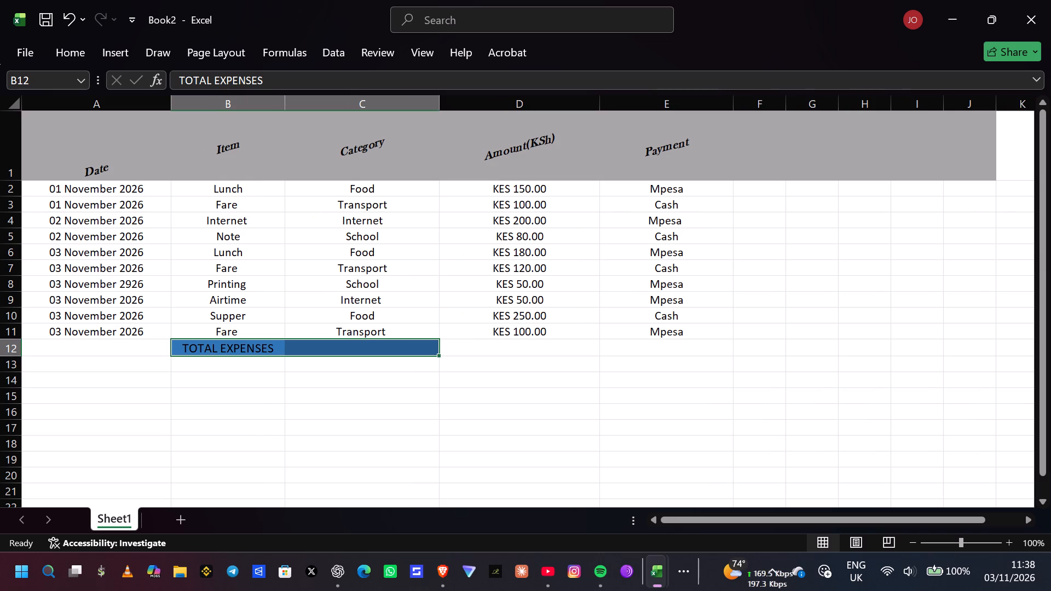
pyautogui.click(201, 348)
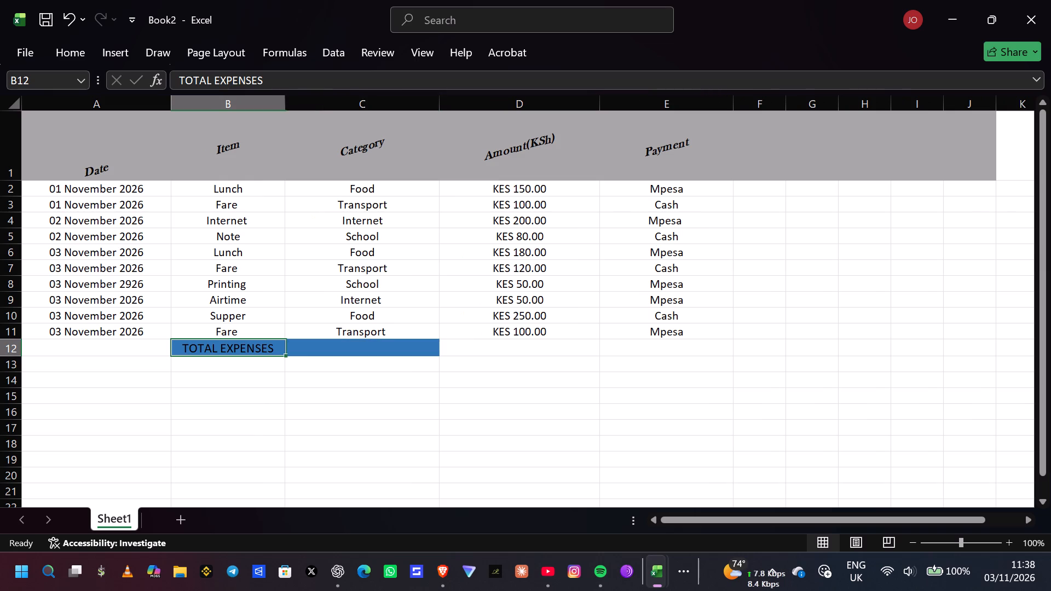
# Move the blue TOTAL EXPENSES cells B12:C12 to C12:D12 by cutting and pasting them.
pyautogui.moveTo(201, 349); pyautogui.dragTo(357, 347)
pyautogui.rightClick(360, 351)
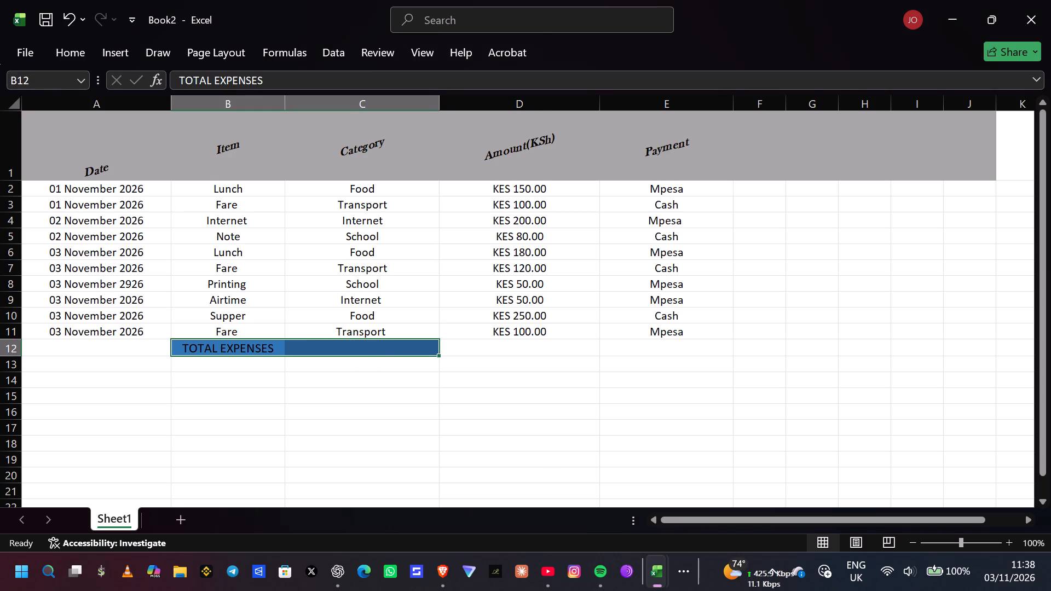
pyautogui.click(386, 34)
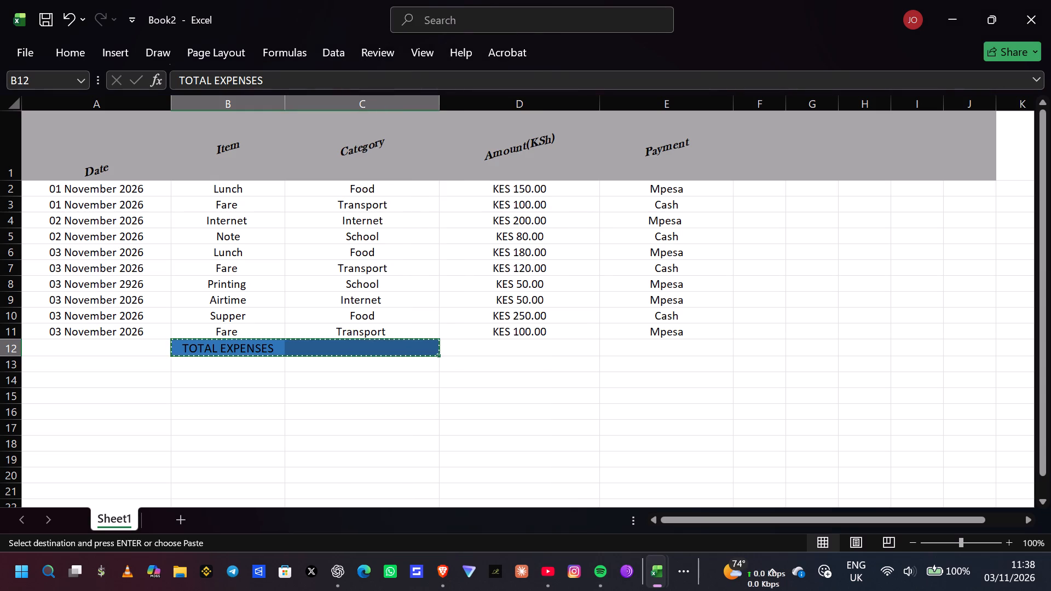
pyautogui.moveTo(340, 347); pyautogui.dragTo(477, 344)
pyautogui.rightClick(475, 346)
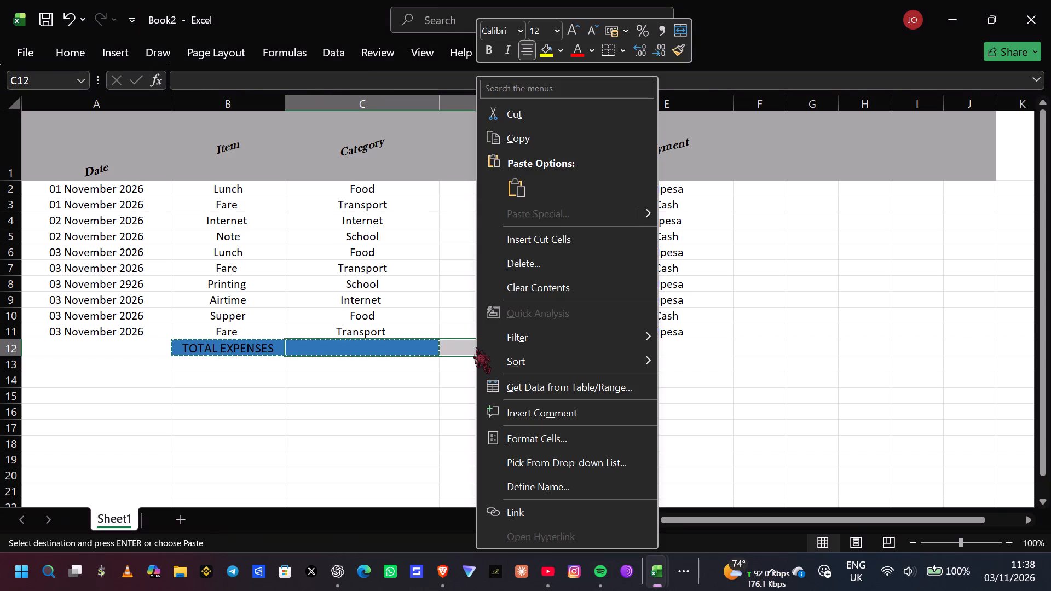
pyautogui.click(509, 190)
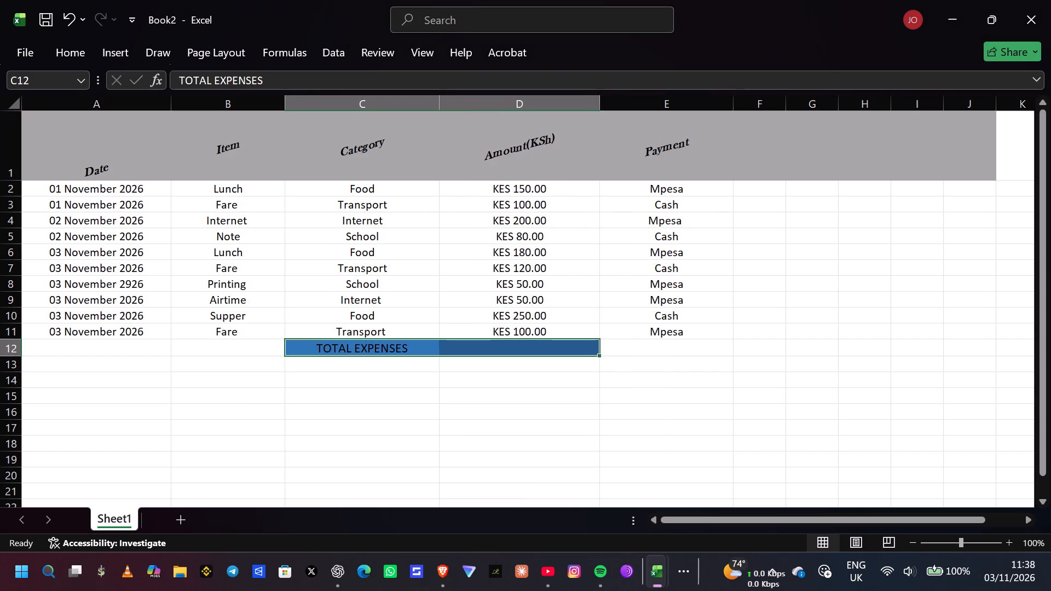
# Enter a SUM formula referencing D2 in cell D12, beside the TOTAL EXPENSES label.
pyautogui.click(511, 346)
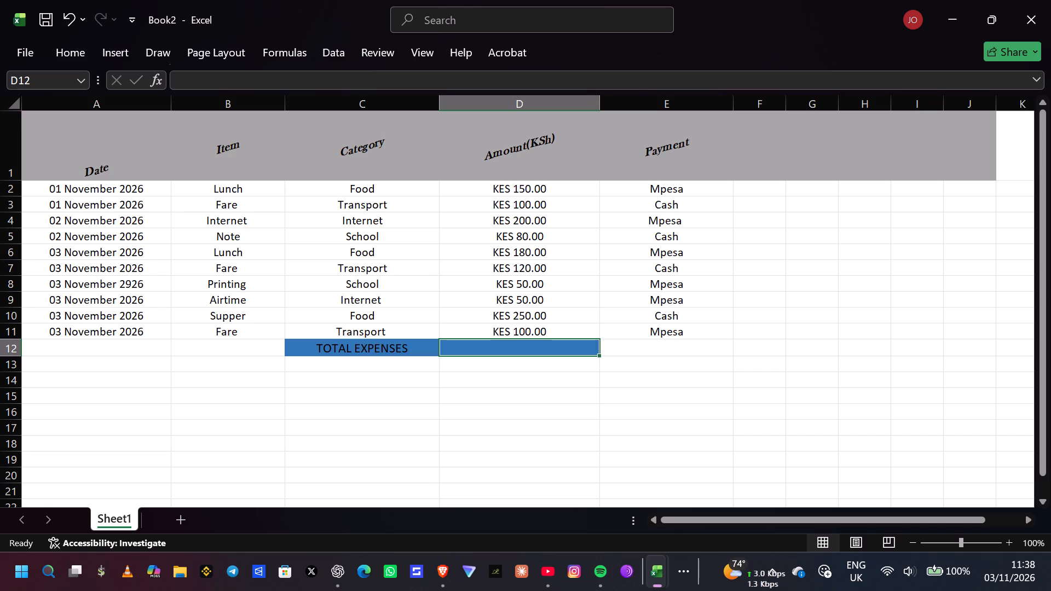
pyautogui.press('=')
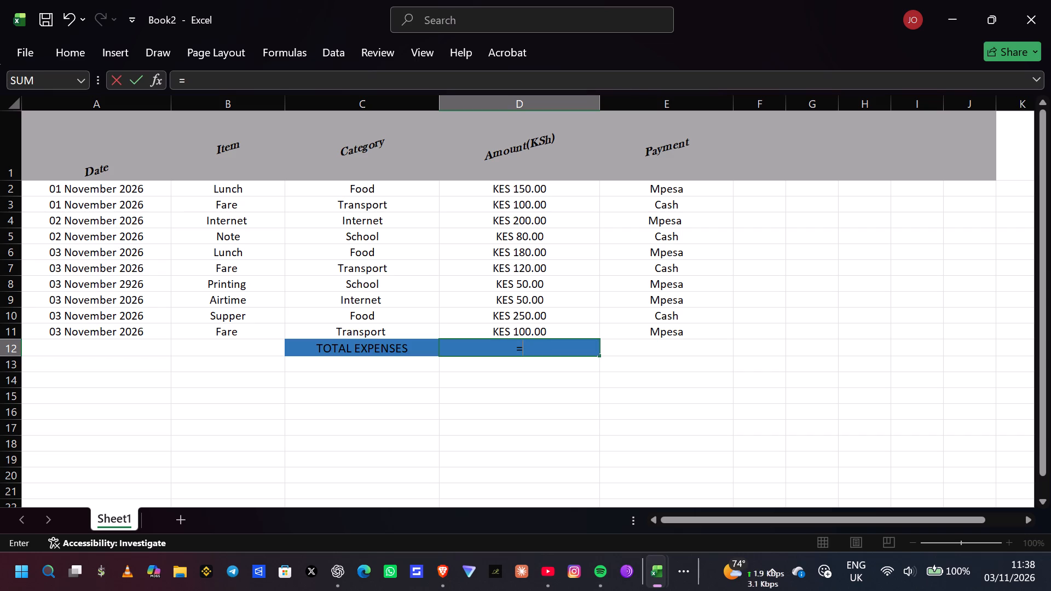
pyautogui.write('su')
pyautogui.press('space')
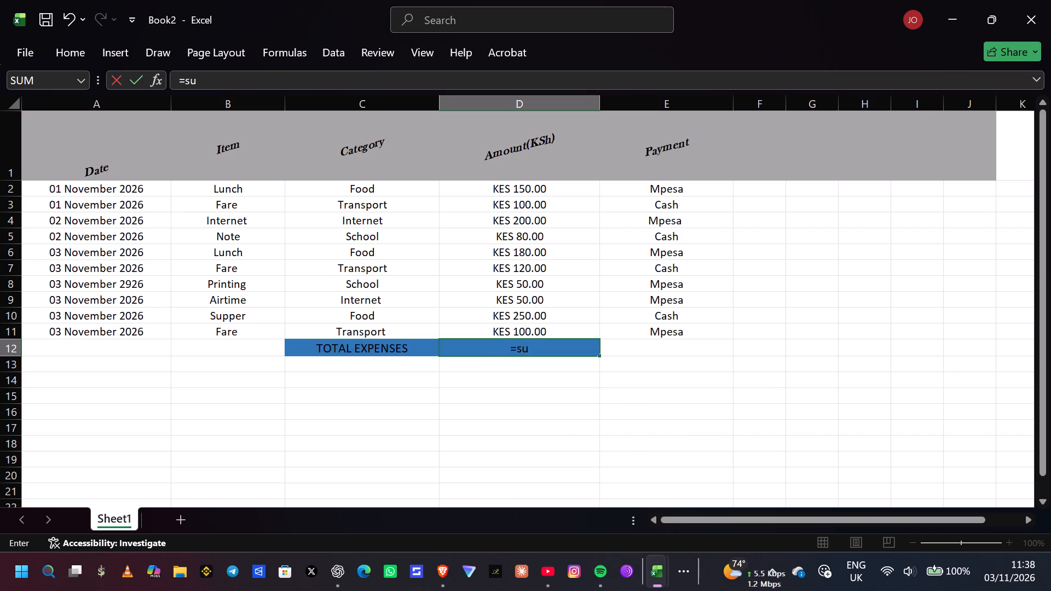
pyautogui.press('BackSpace')
pyautogui.press('m')
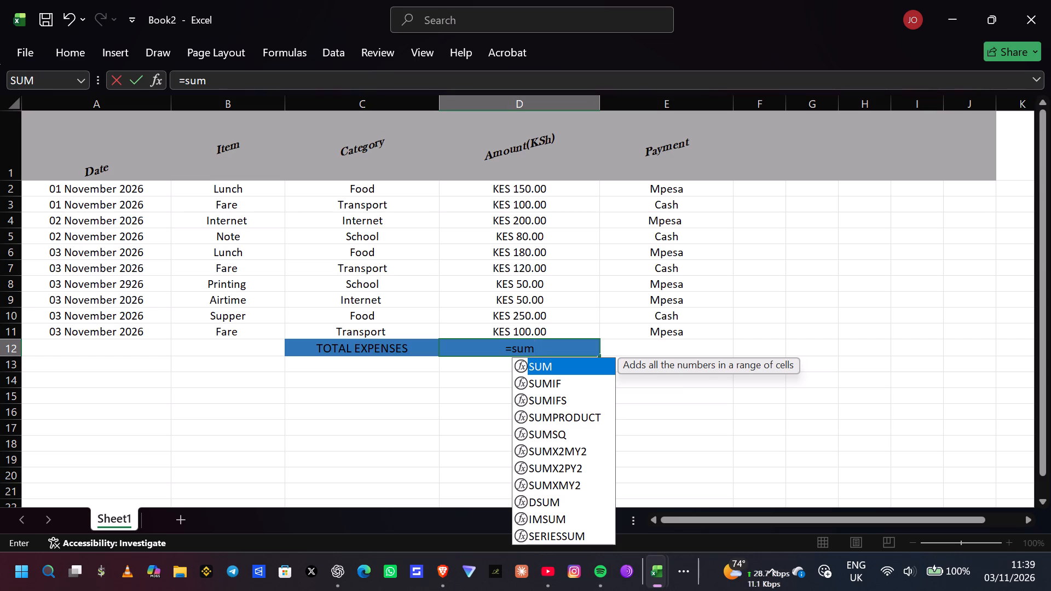
pyautogui.hotkey('shift', '(')
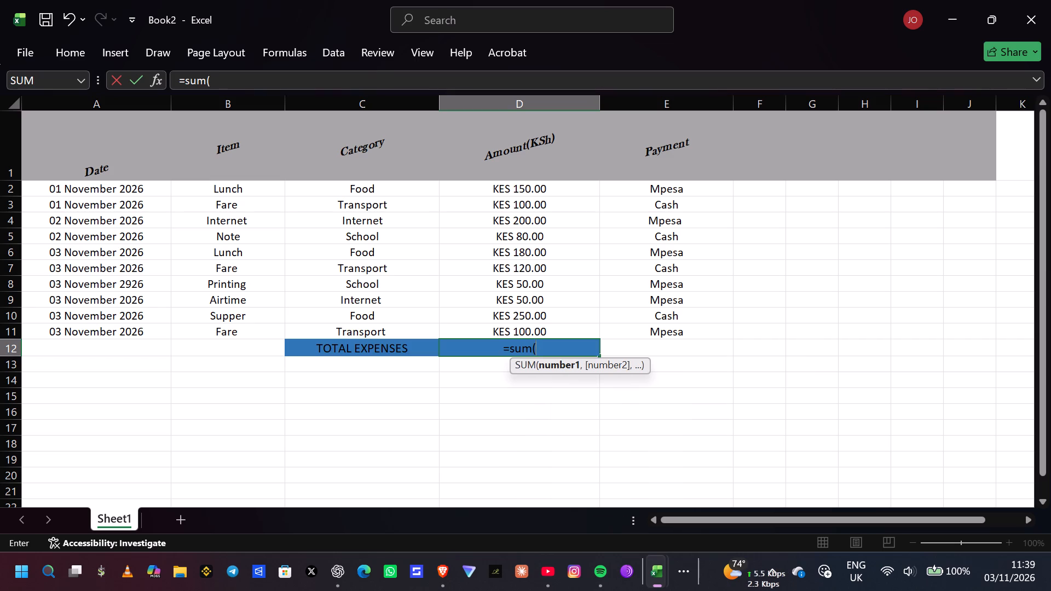
pyautogui.hotkey('shift', 'd')
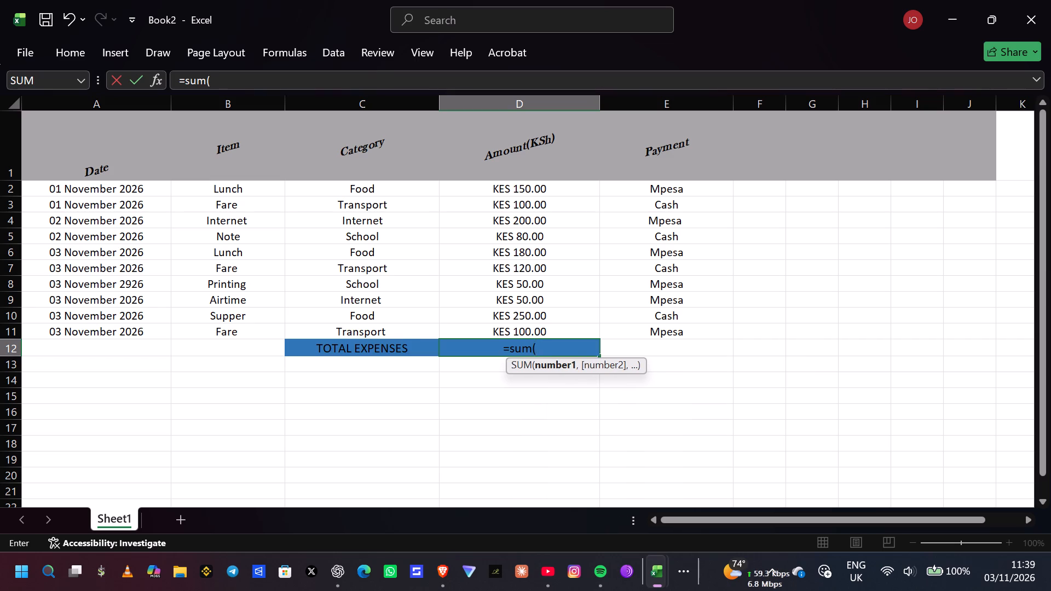
pyautogui.press('2')
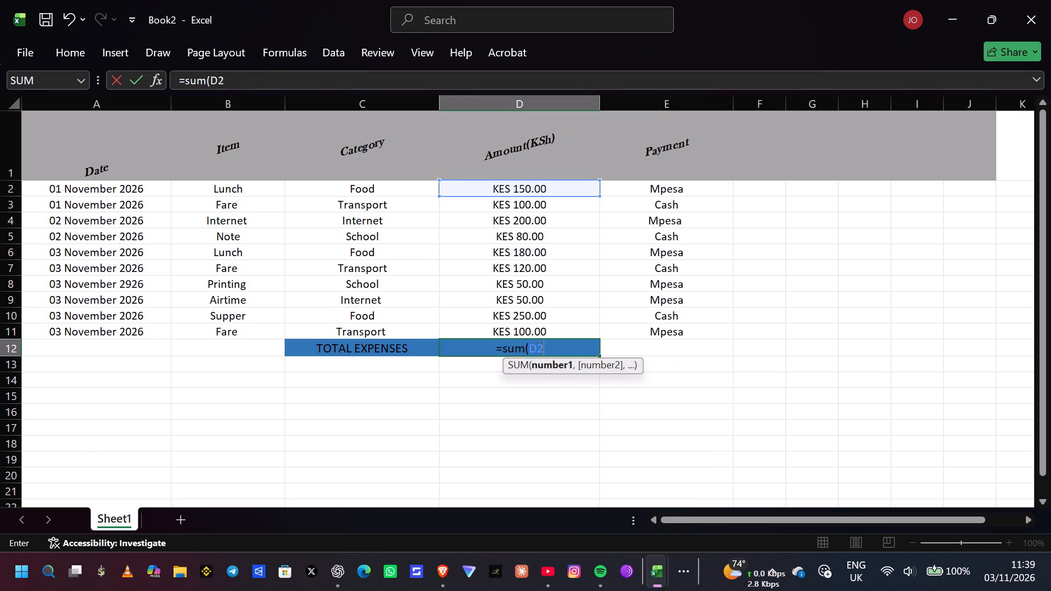
pyautogui.press('Up')
pyautogui.press('Up')
pyautogui.press('Up')
pyautogui.press('Up')
pyautogui.press('Up')
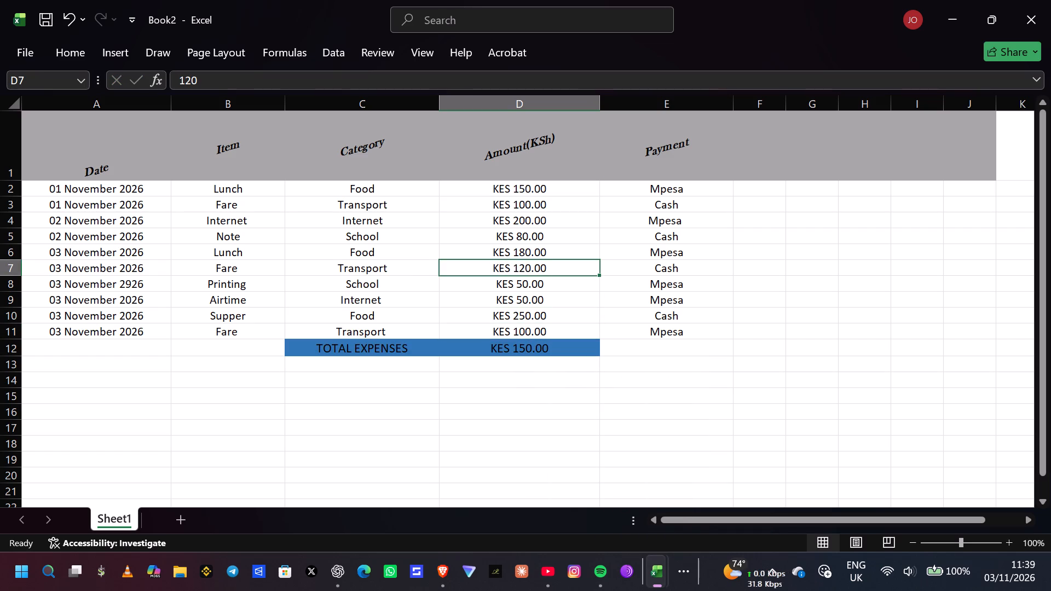
# Edit the formula in D12 to =SUM(D2:D11) so it adds all the expense amounts.
pyautogui.click(578, 355)
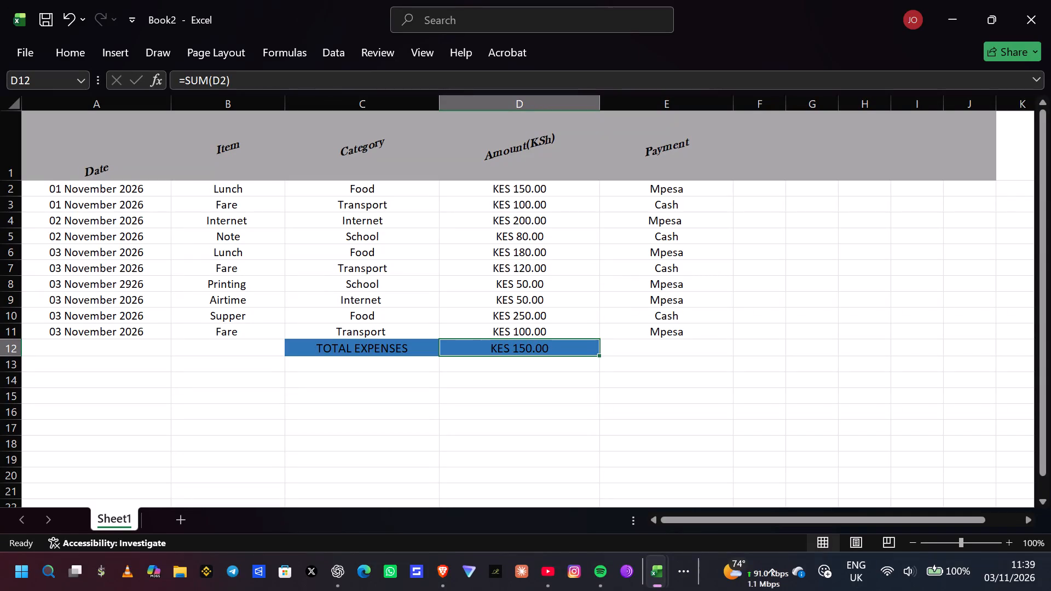
pyautogui.tripleClick(577, 355)
pyautogui.tripleClick(574, 350)
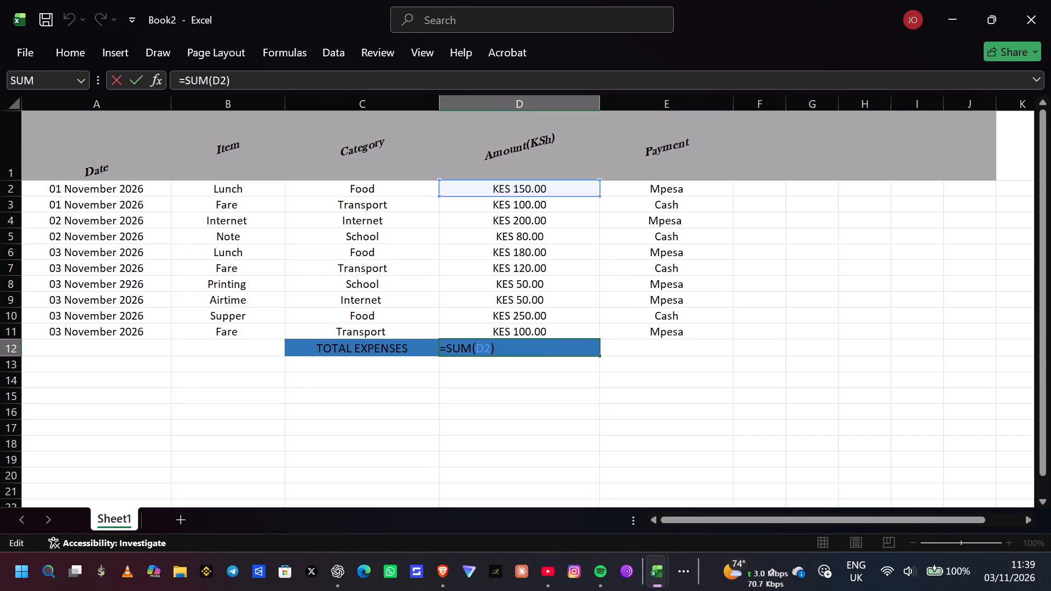
pyautogui.press('BackSpace')
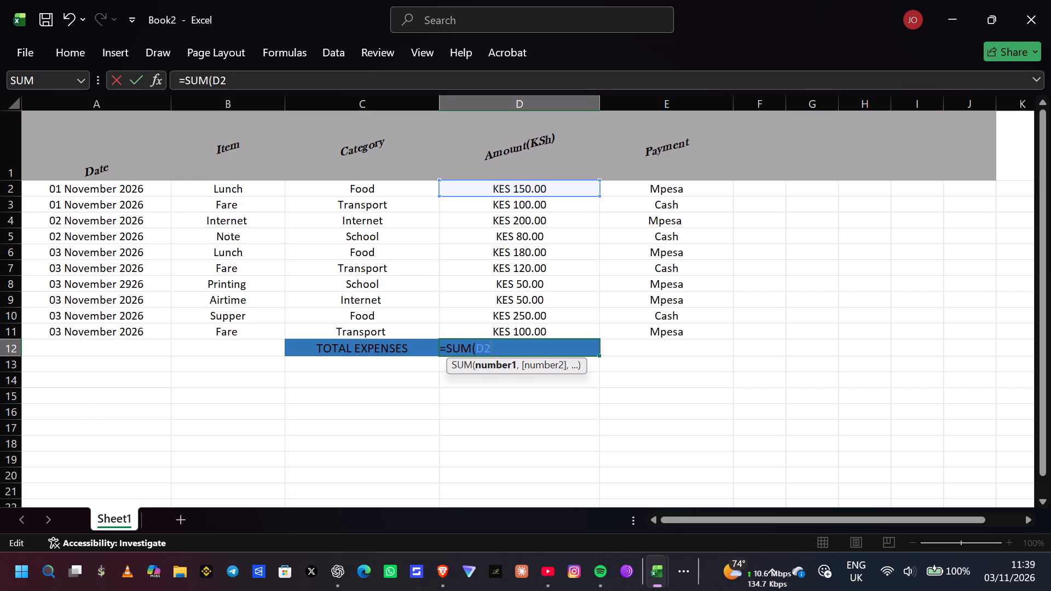
pyautogui.hotkey('shift', ':')
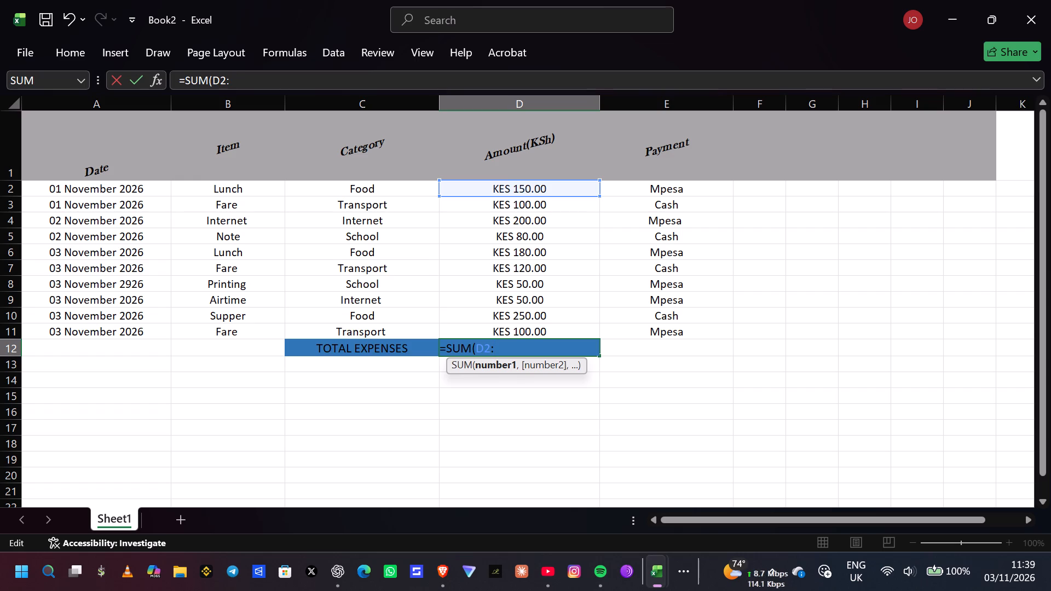
pyautogui.hotkey('shift', 'd')
pyautogui.write('11')
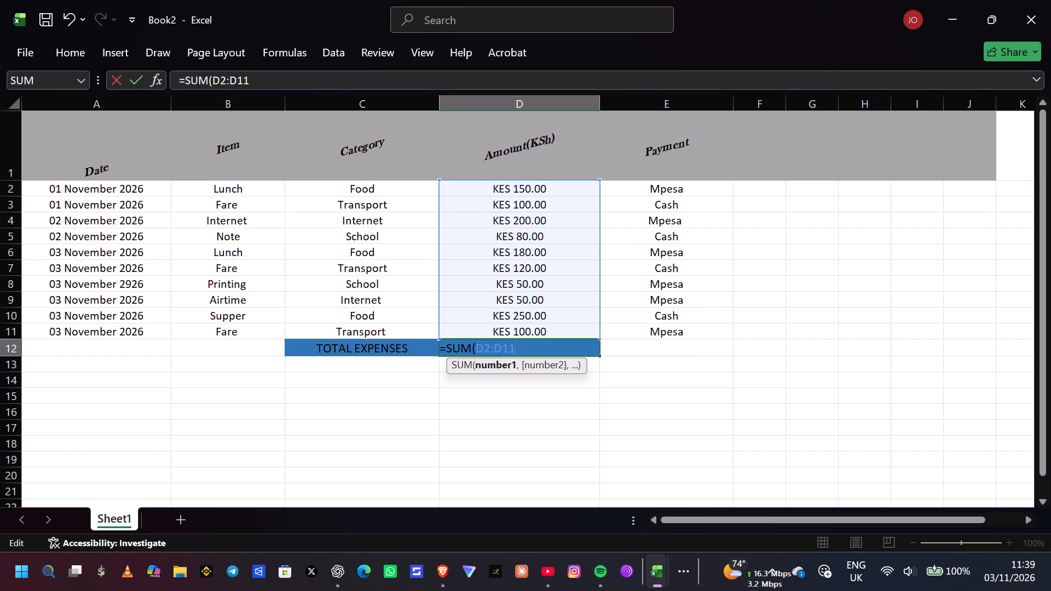
pyautogui.hotkey('shift', ')')
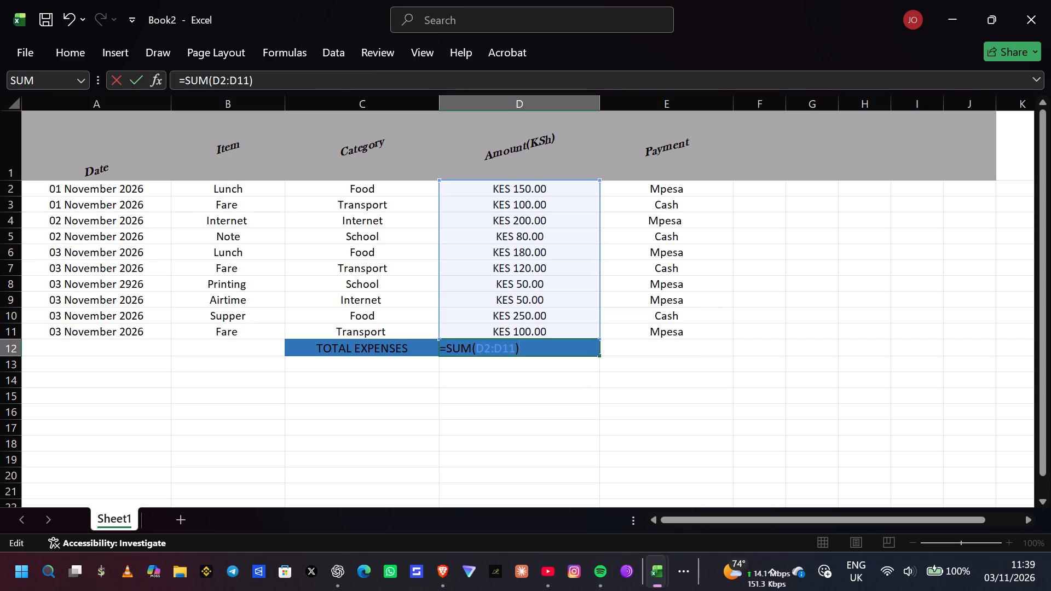
pyautogui.press('Return')
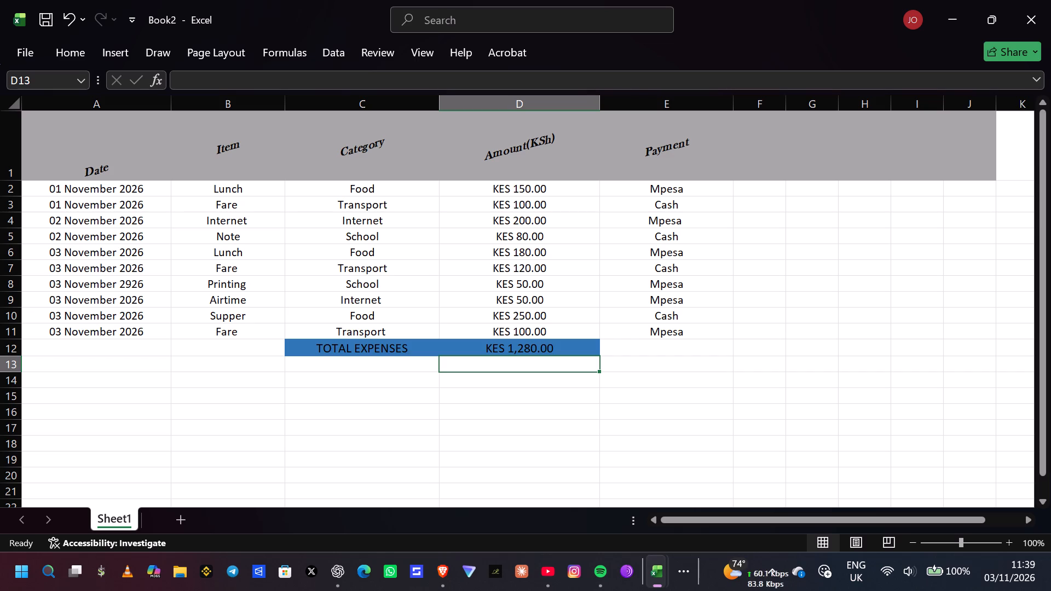
# Open the background fill settings for cells C13:D13, just below the TOTAL EXPENSES row.
pyautogui.moveTo(303, 366); pyautogui.dragTo(502, 367)
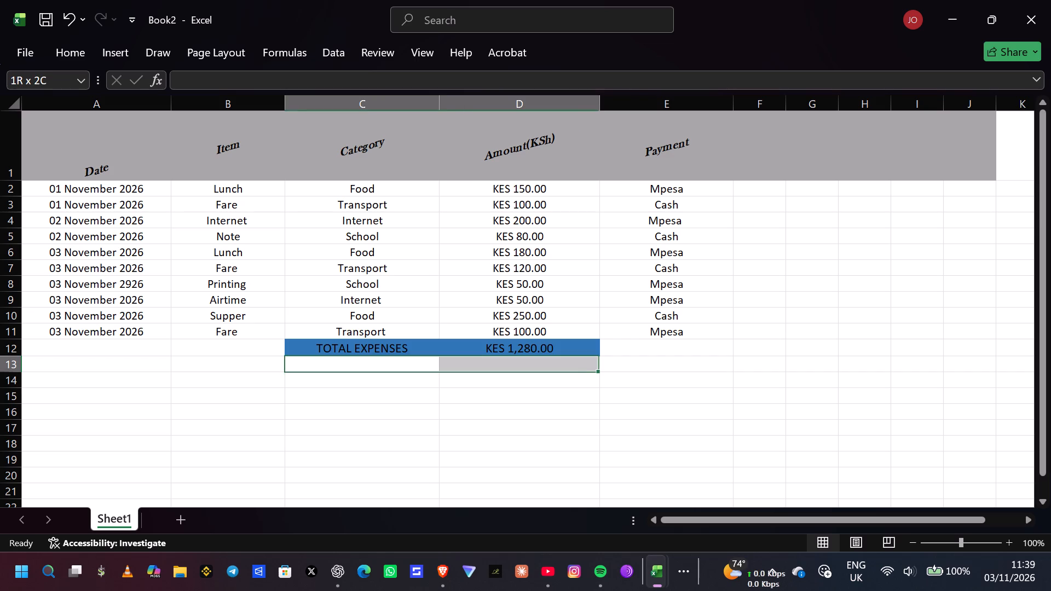
pyautogui.moveTo(502, 367); pyautogui.dragTo(515, 365)
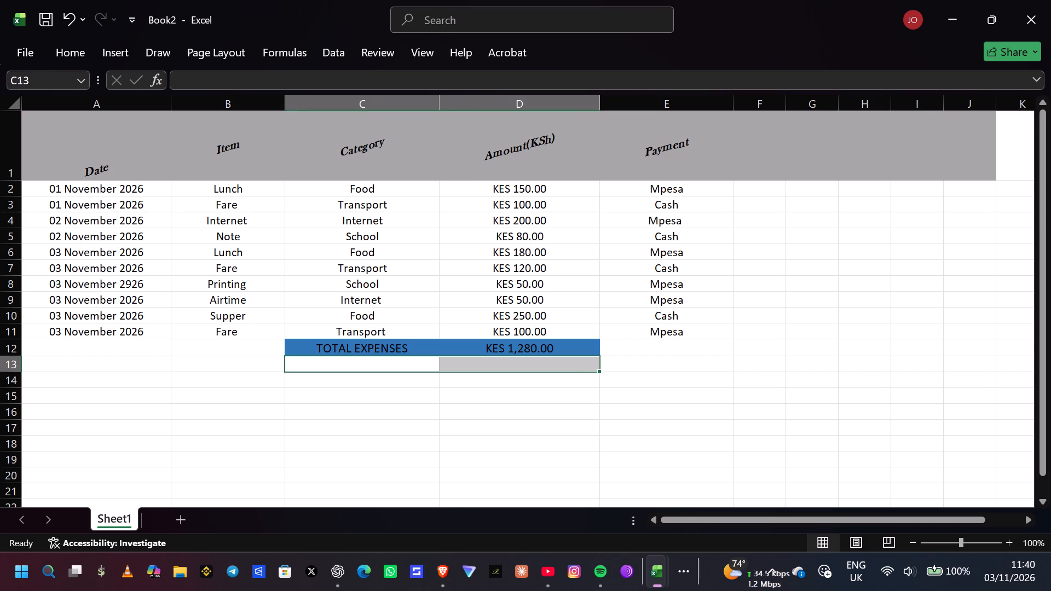
pyautogui.rightClick(466, 362)
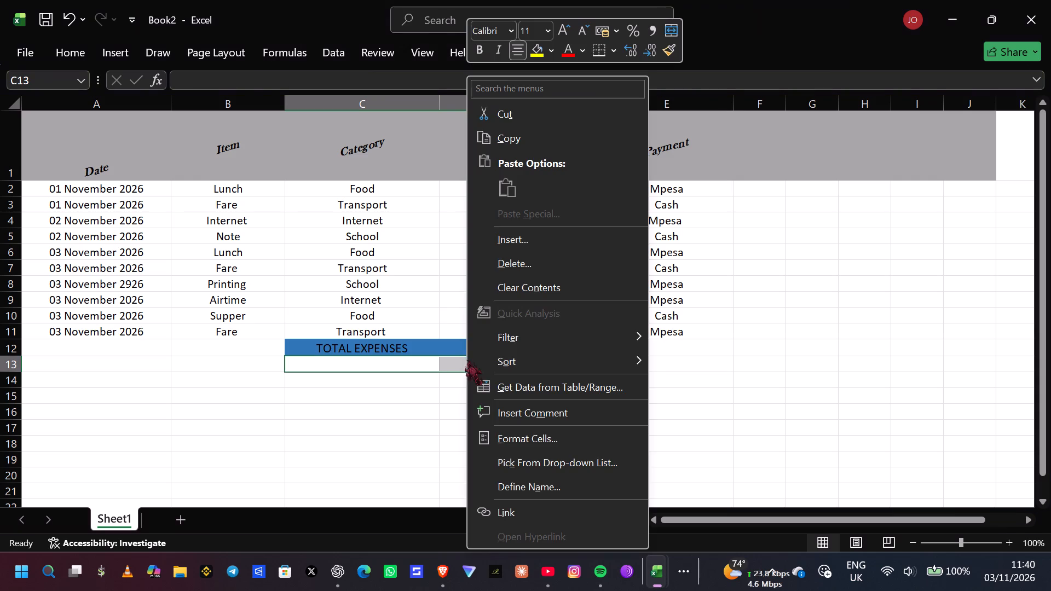
pyautogui.click(527, 434)
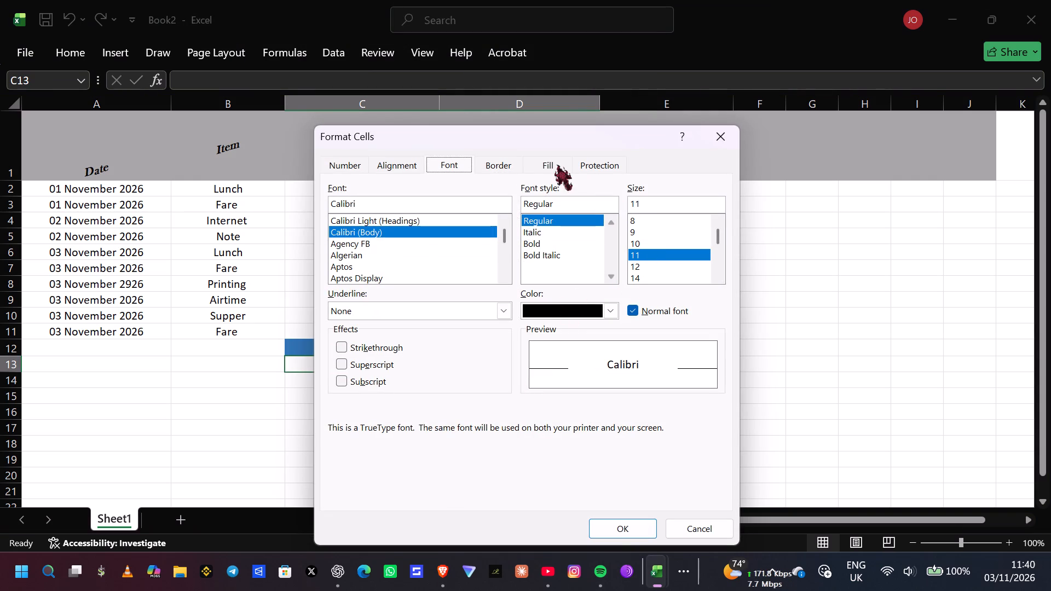
pyautogui.click(538, 166)
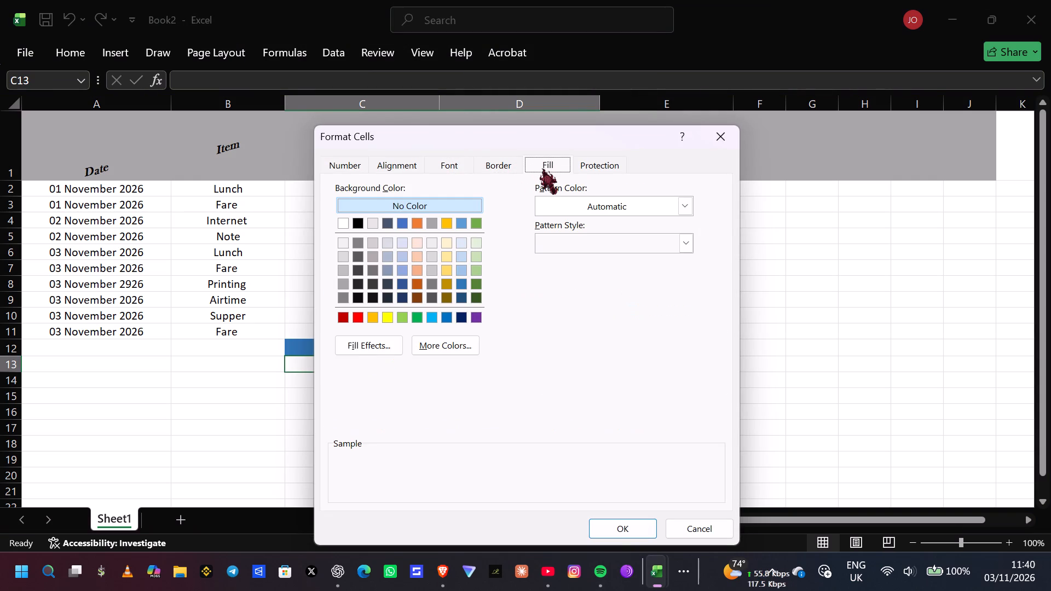
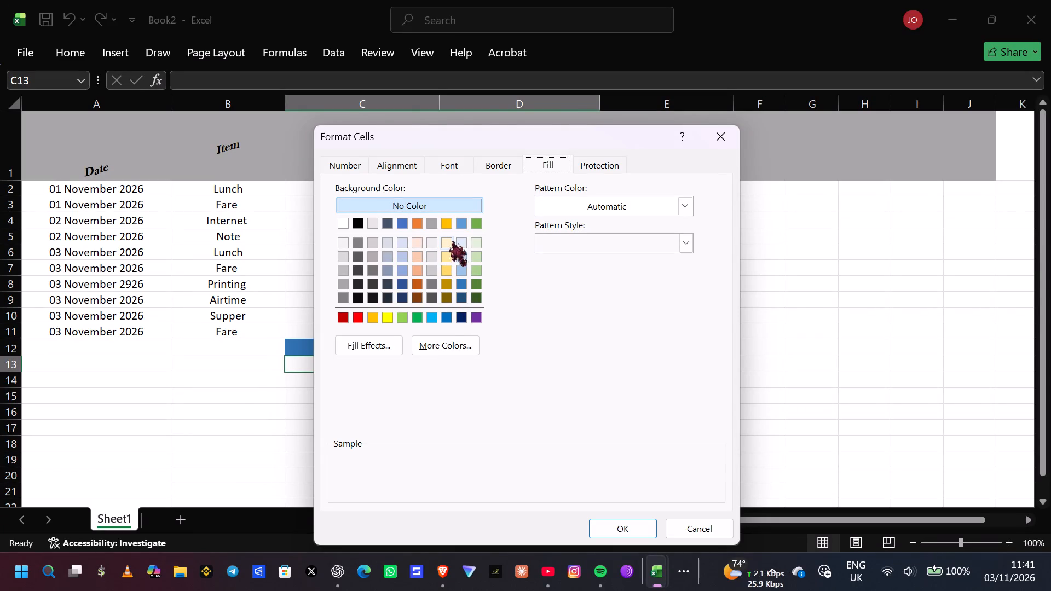
# Apply a light green background fill to cells C13:D13 below the TOTAL EXPENSES row.
pyautogui.click(476, 258)
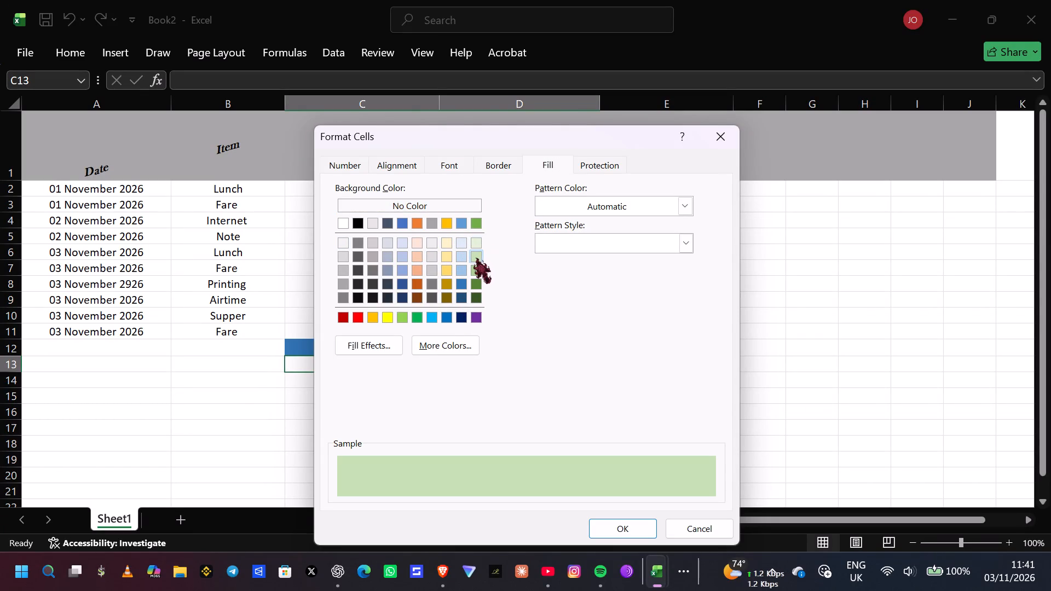
pyautogui.click(639, 530)
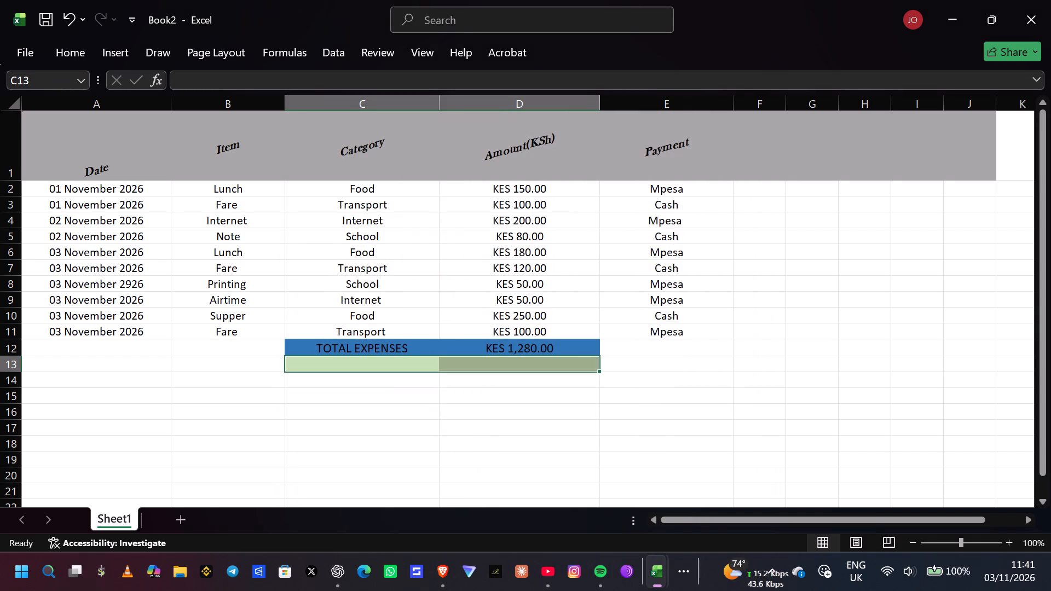
# Enter the label AVERAGE in cell C13, beneath TOTAL EXPENSES.
pyautogui.click(414, 362)
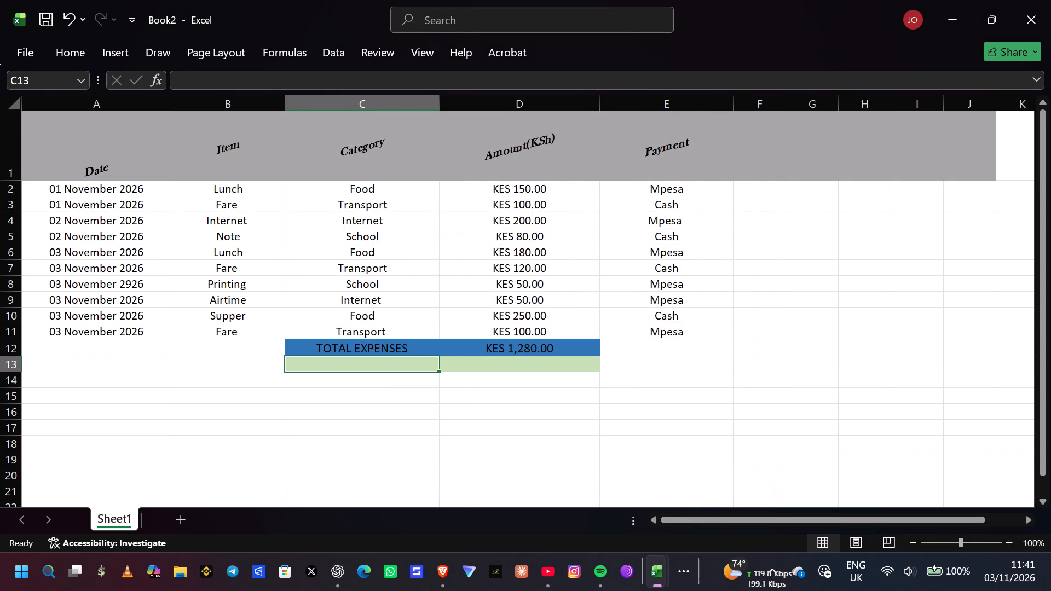
pyautogui.write('Aver')
pyautogui.press('BackSpace')
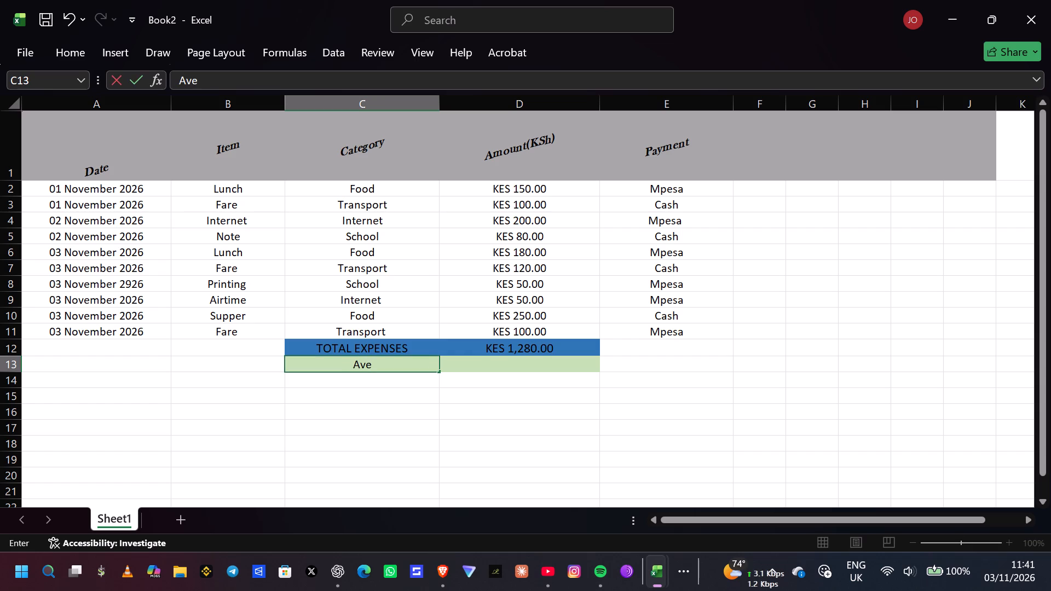
pyautogui.press('BackSpace')
pyautogui.press('BackSpace')
pyautogui.press('BackSpace')
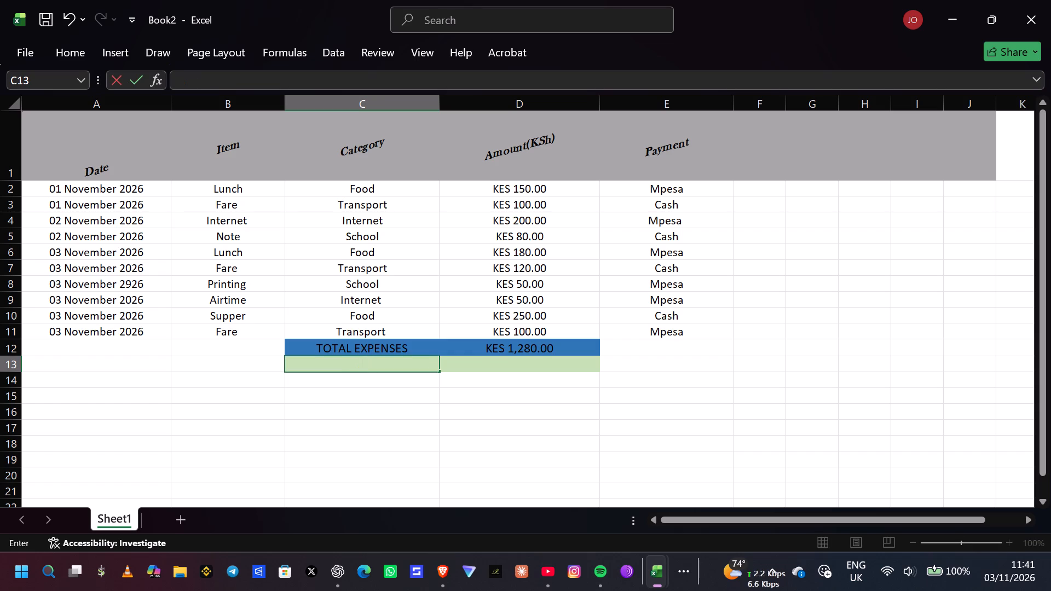
pyautogui.write('AVERAGE')
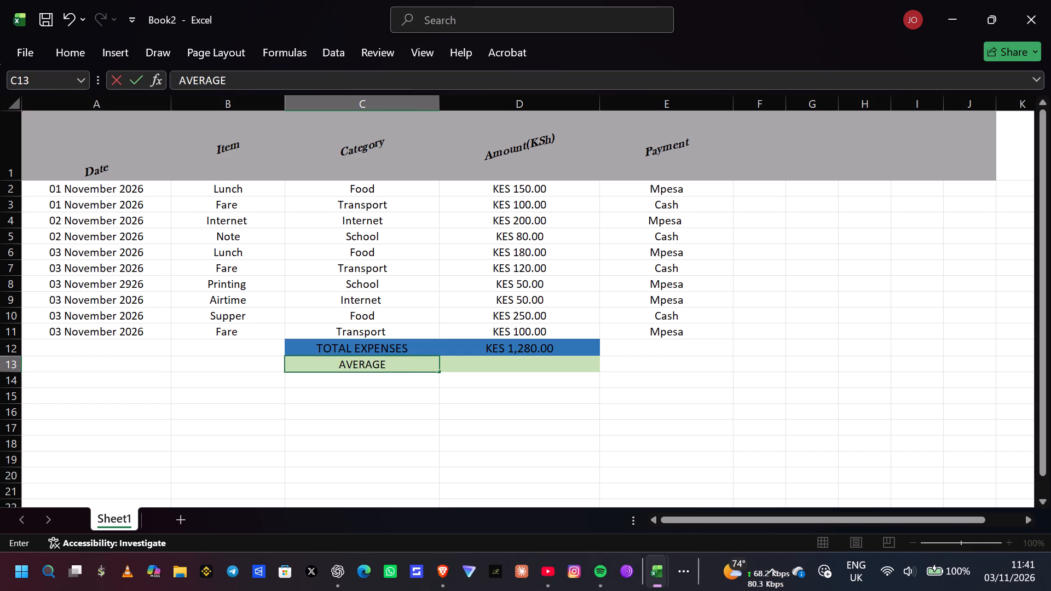
# Enter the formula =AVERAGE(D2:D11) in cell D13, beside the AVERAGE label.
pyautogui.click(502, 372)
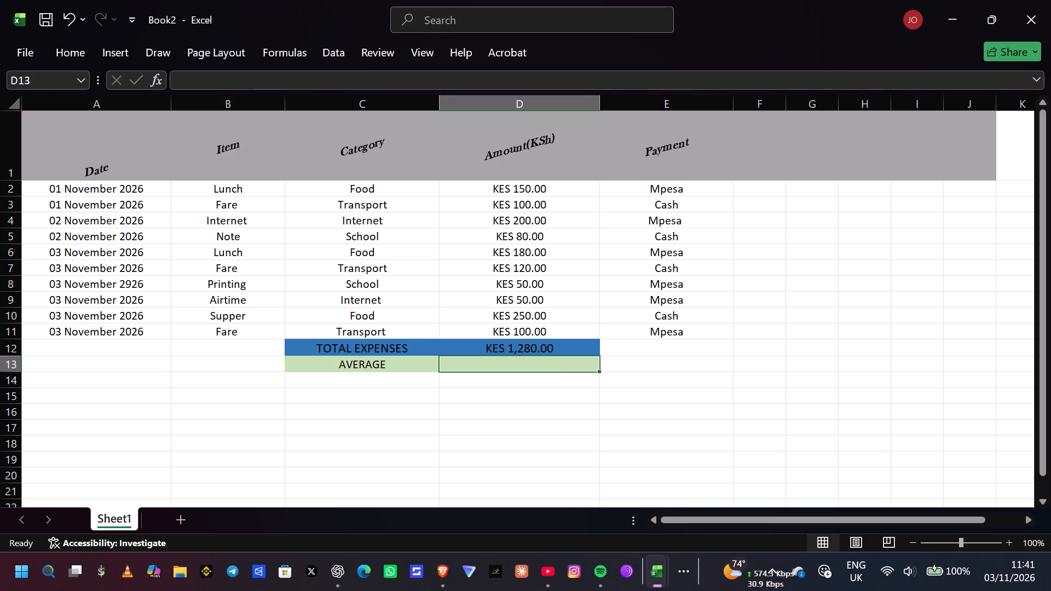
pyautogui.press('=')
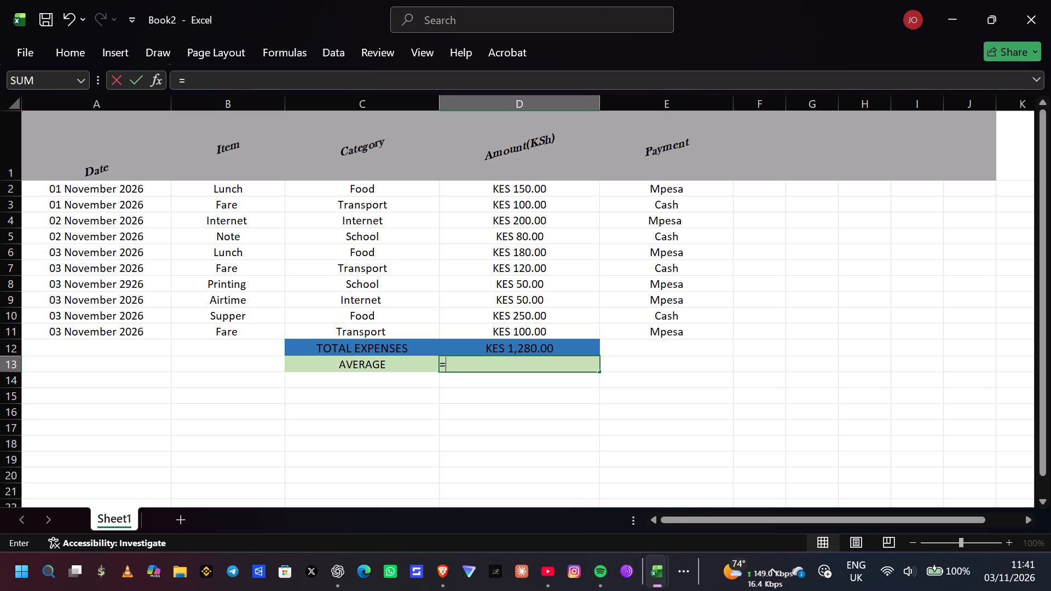
pyautogui.write('AVERAGE')
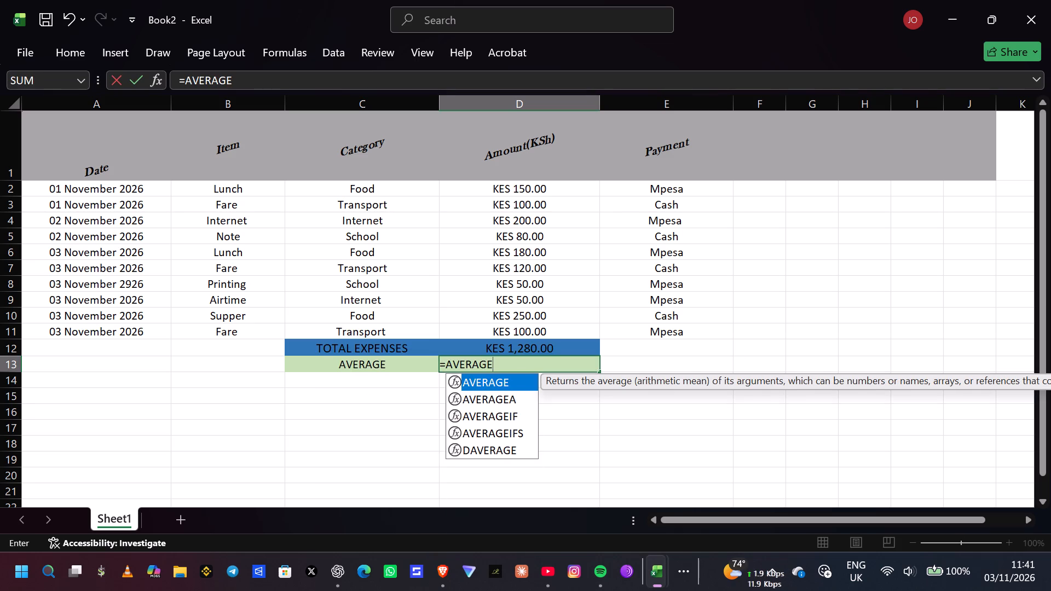
pyautogui.hotkey('shift', '(')
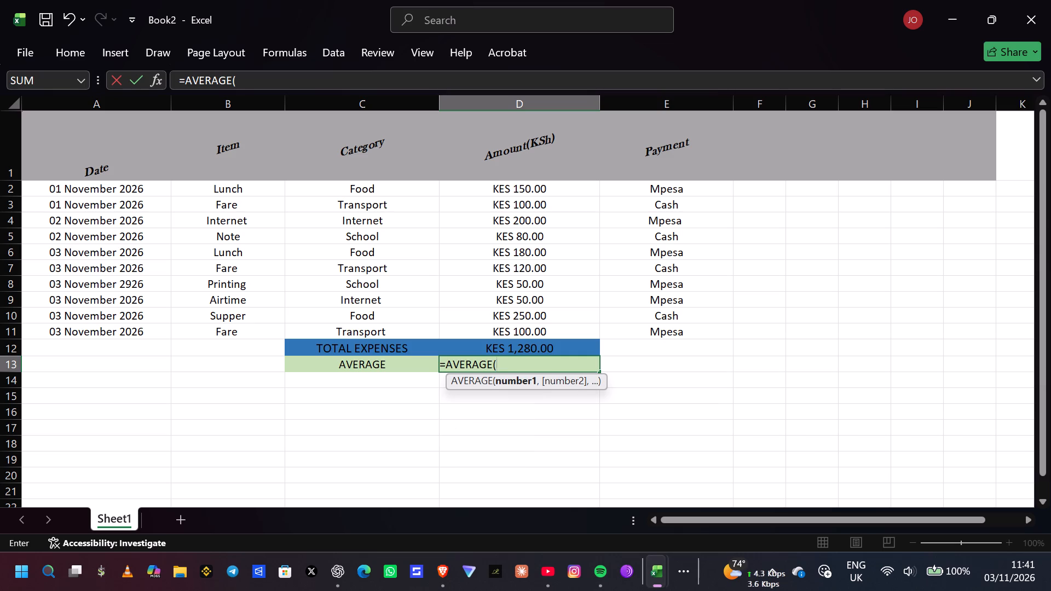
pyautogui.hotkey('shift', 'd')
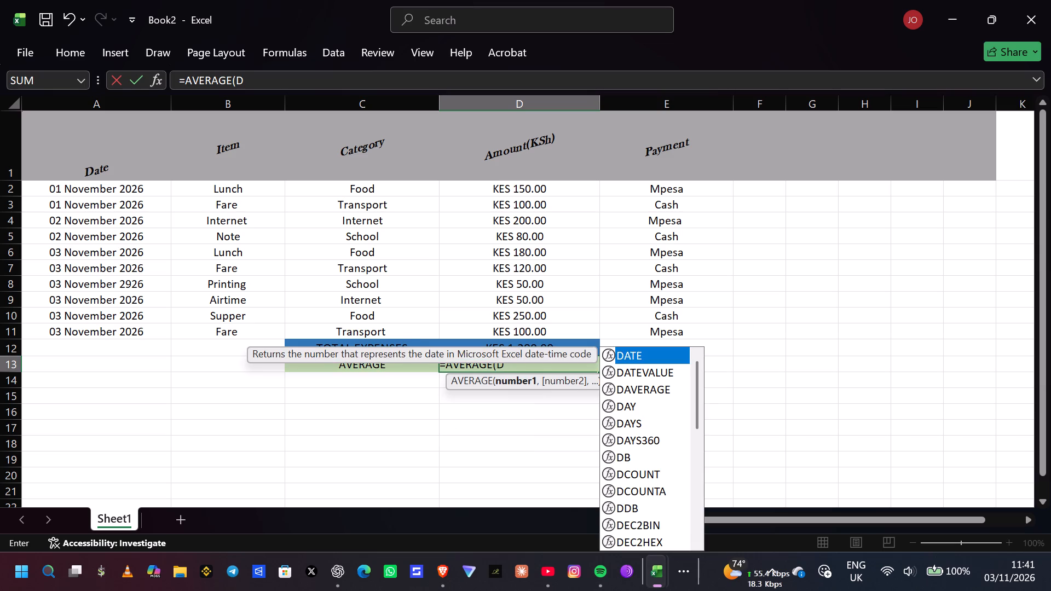
pyautogui.hotkey('shift', '"')
pyautogui.hotkey('shift', ':')
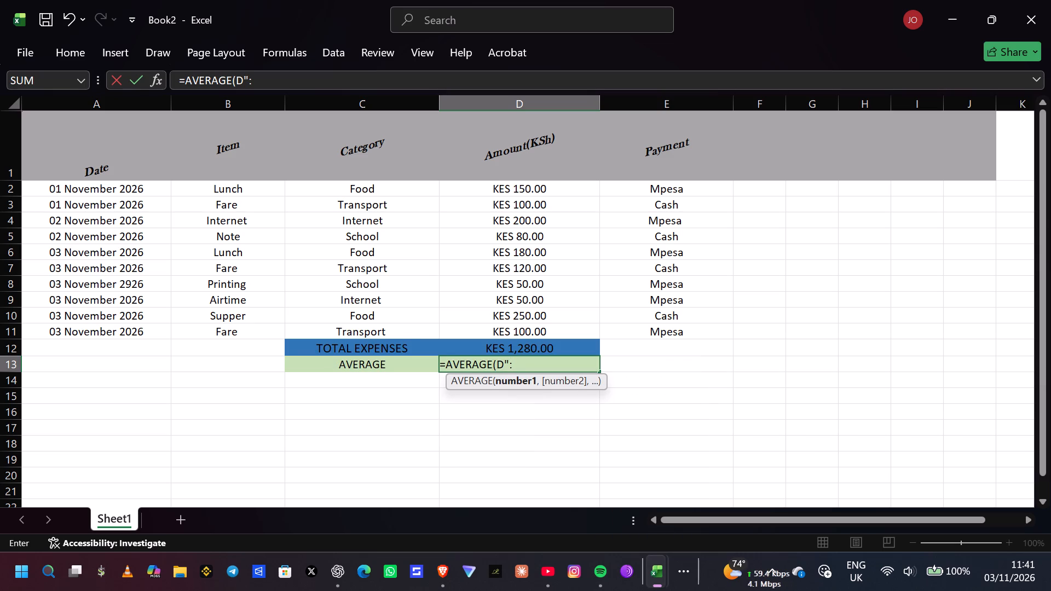
pyautogui.press('BackSpace')
pyautogui.press('BackSpace')
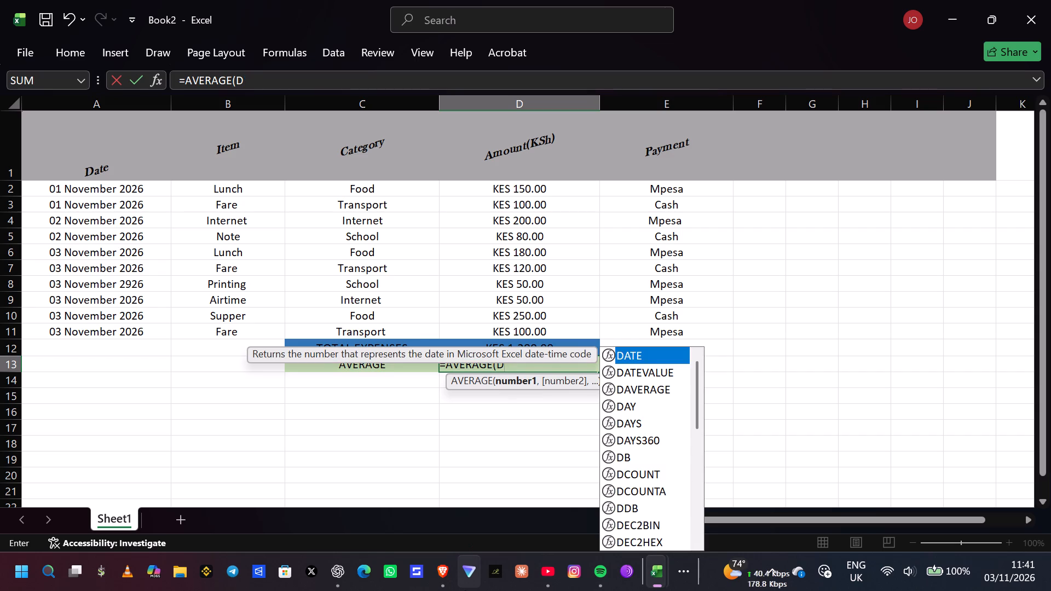
pyautogui.hotkey('shift', ':')
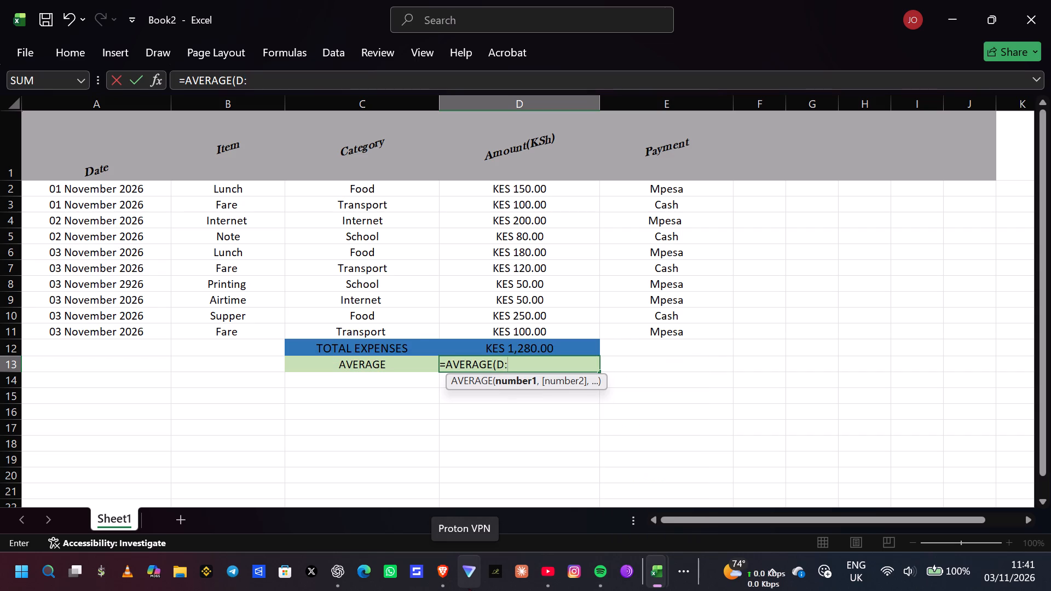
pyautogui.press('BackSpace')
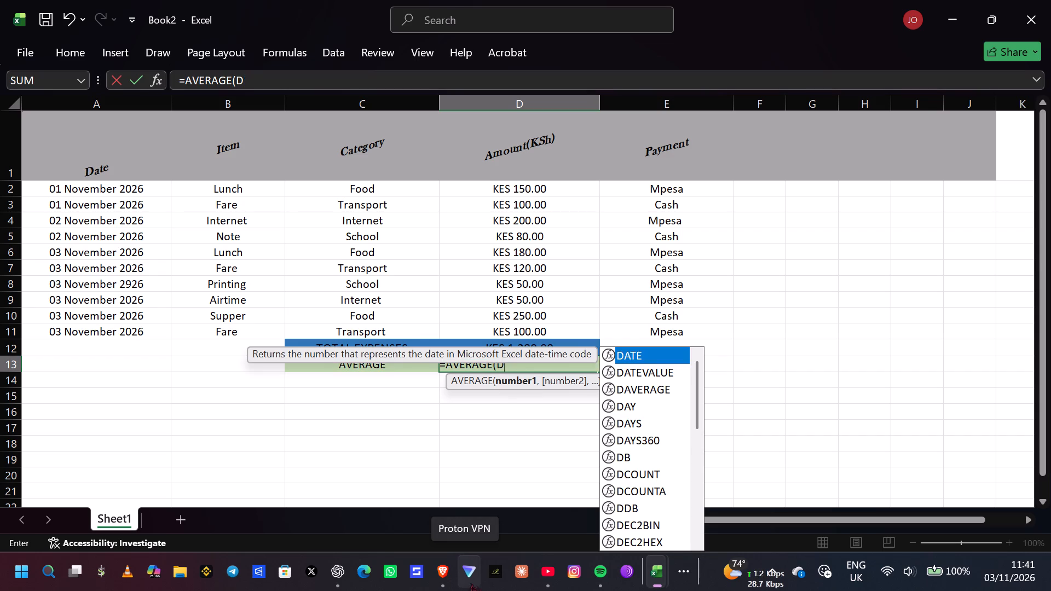
pyautogui.press('2')
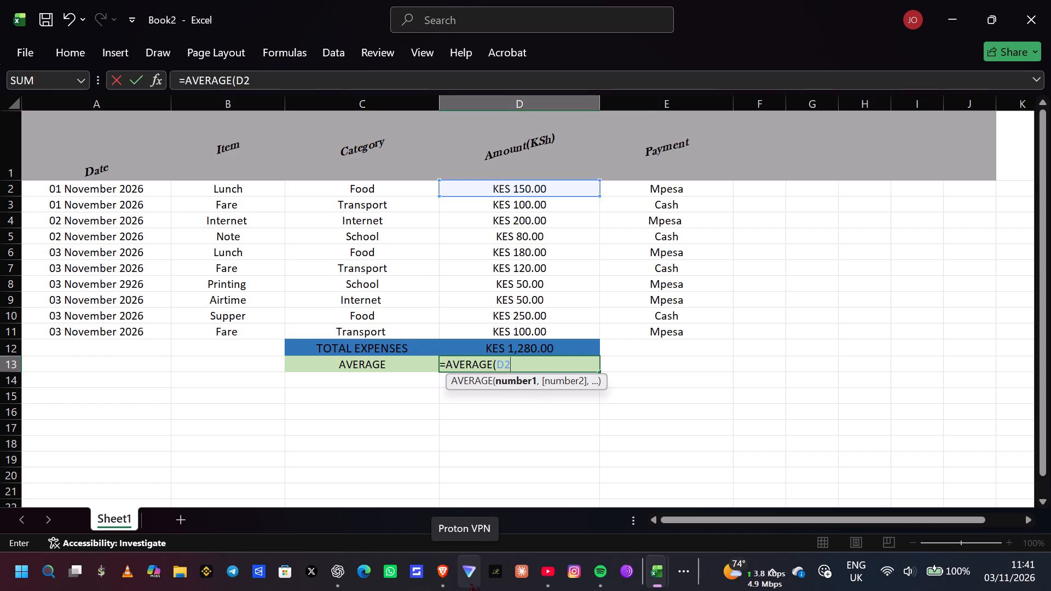
pyautogui.hotkey('shift', ':')
pyautogui.hotkey('shift', 'd')
pyautogui.write('11')
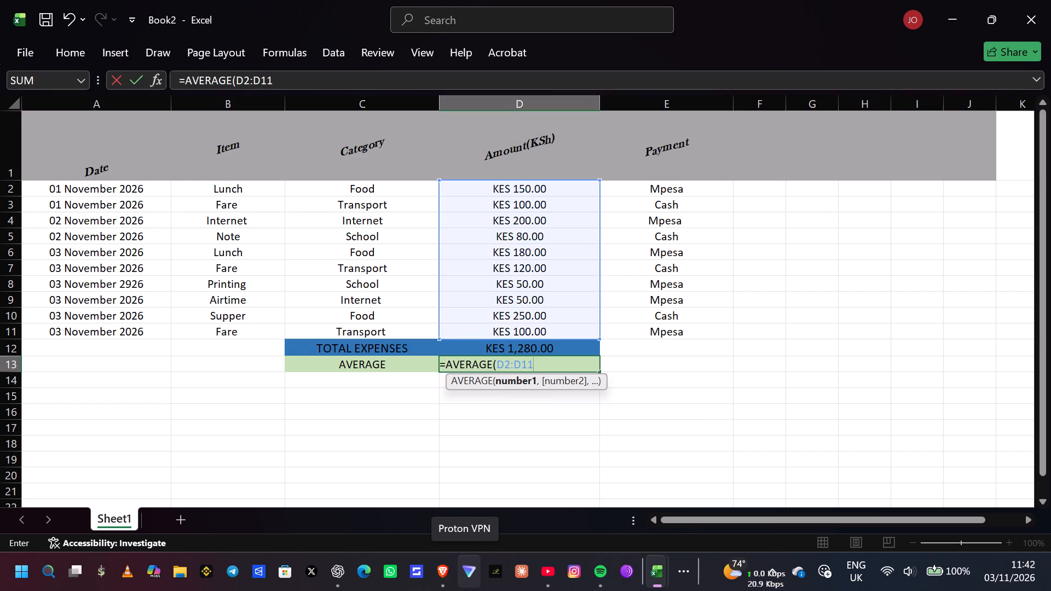
pyautogui.hotkey('shift', ')')
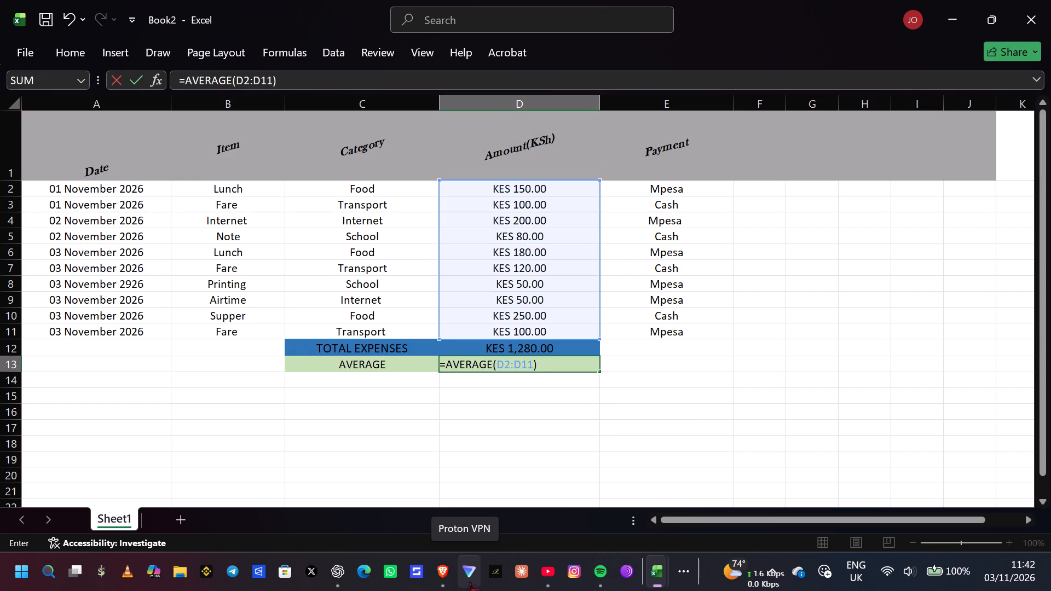
pyautogui.press('Return')
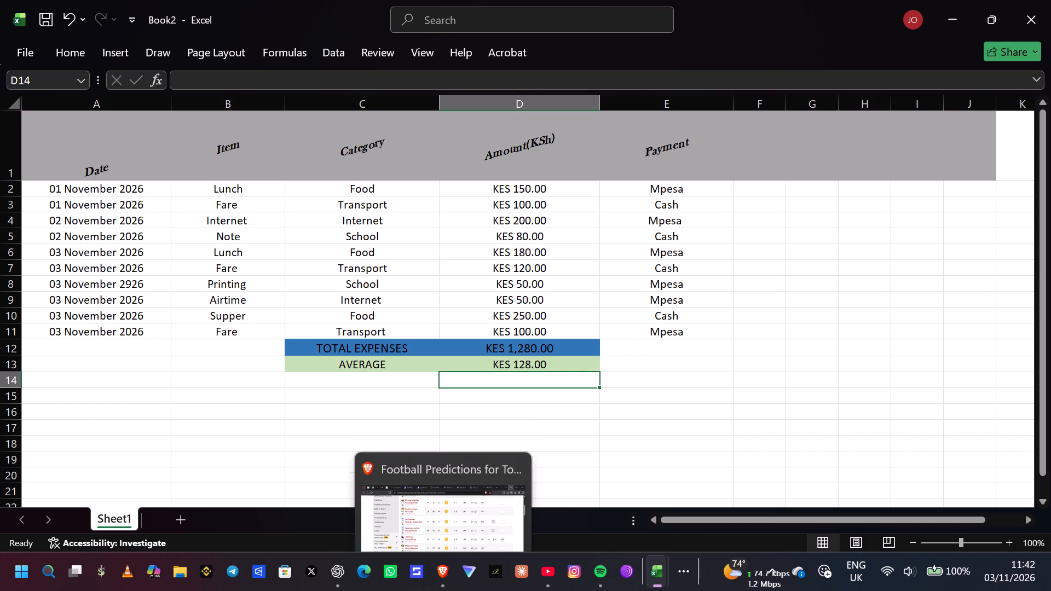
# Fill cells C14:D14, just below the AVERAGE row, with a light blue background color.
pyautogui.moveTo(301, 381); pyautogui.dragTo(301, 381)
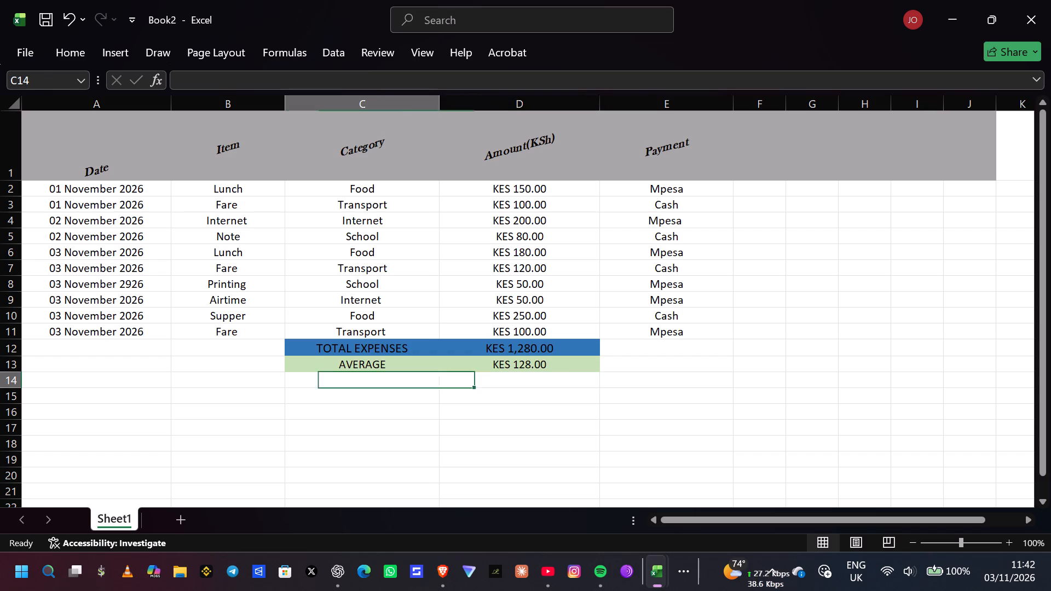
pyautogui.moveTo(301, 381); pyautogui.dragTo(498, 378)
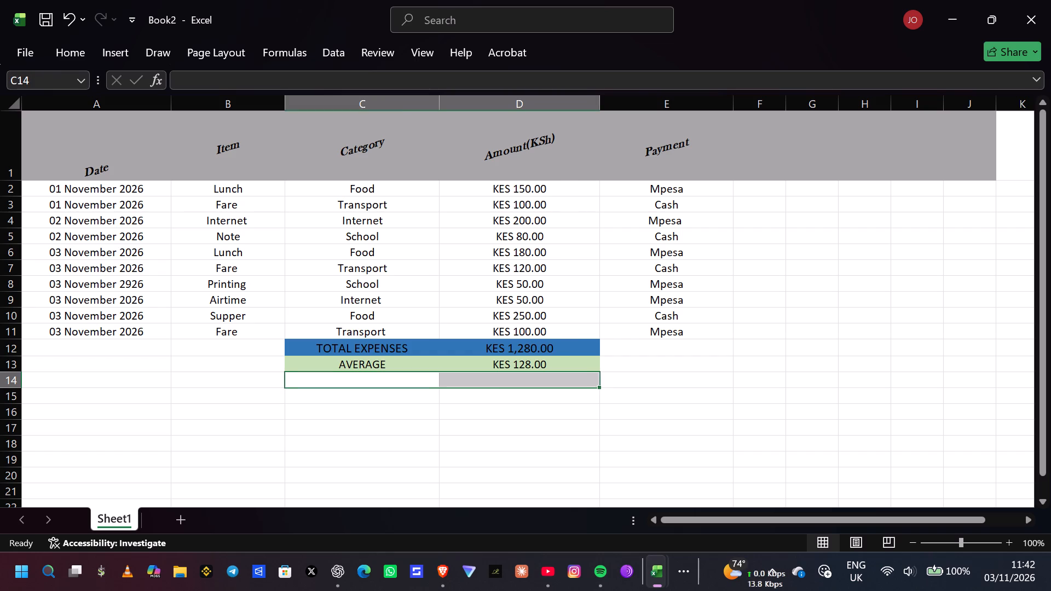
pyautogui.moveTo(477, 381); pyautogui.dragTo(473, 376, button='right')
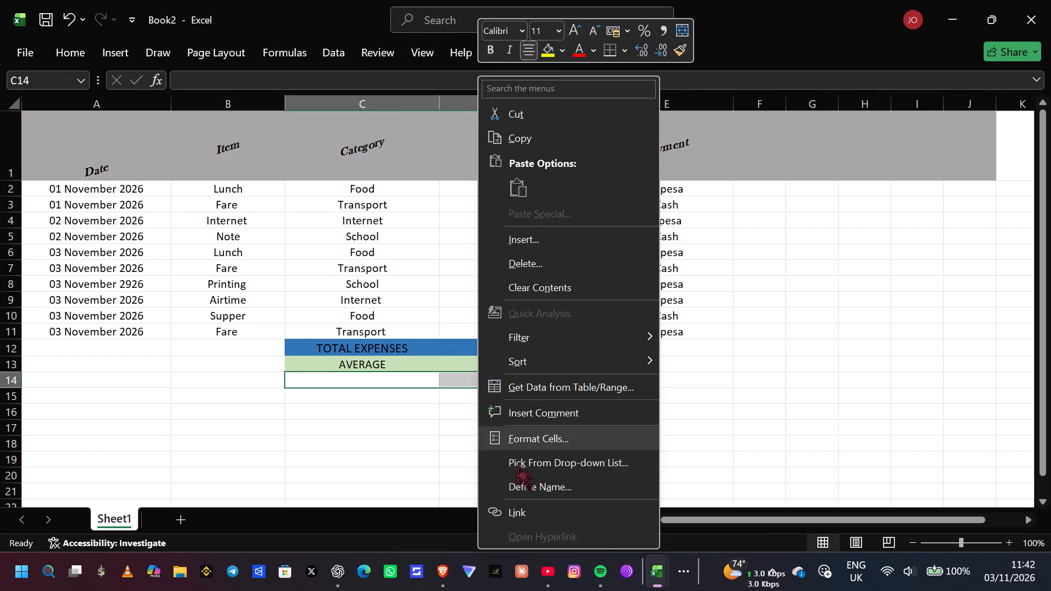
pyautogui.click(542, 444)
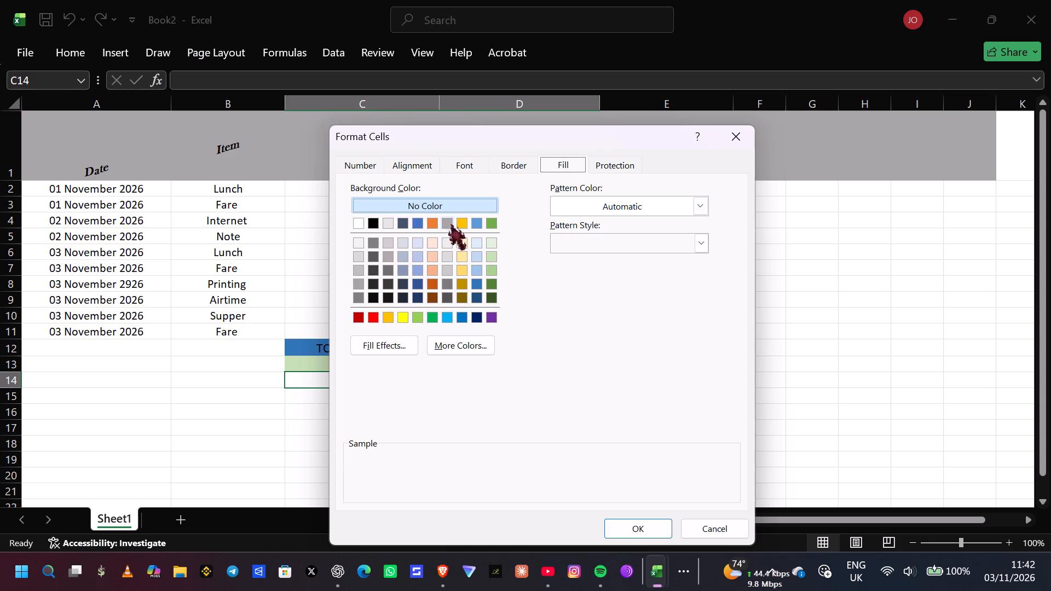
pyautogui.click(415, 240)
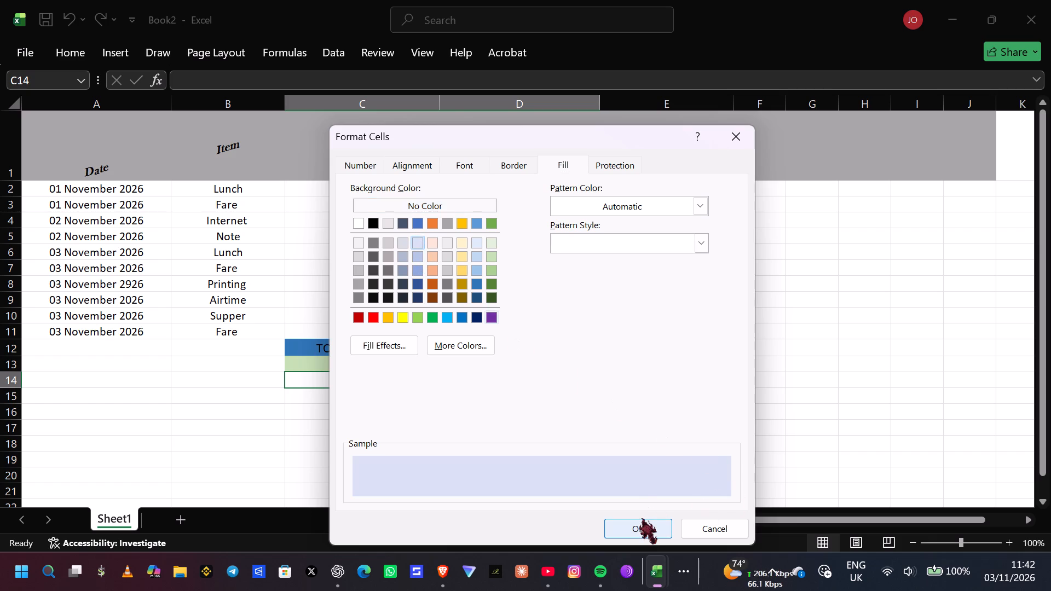
pyautogui.click(633, 526)
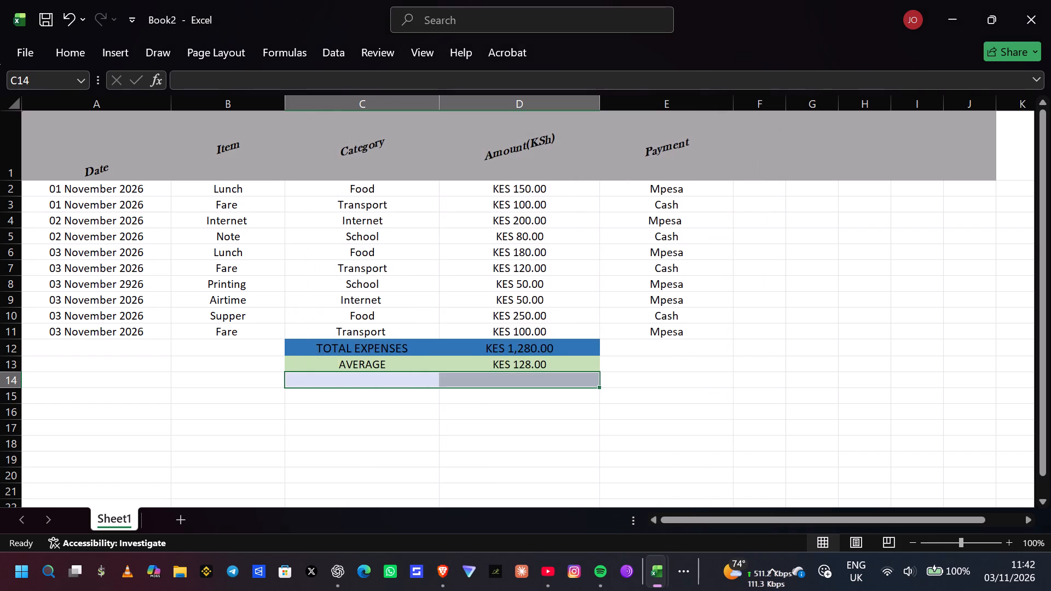
# Enter the label MAXIMUM AMT in cell C14, beneath AVERAGE.
pyautogui.click(402, 375)
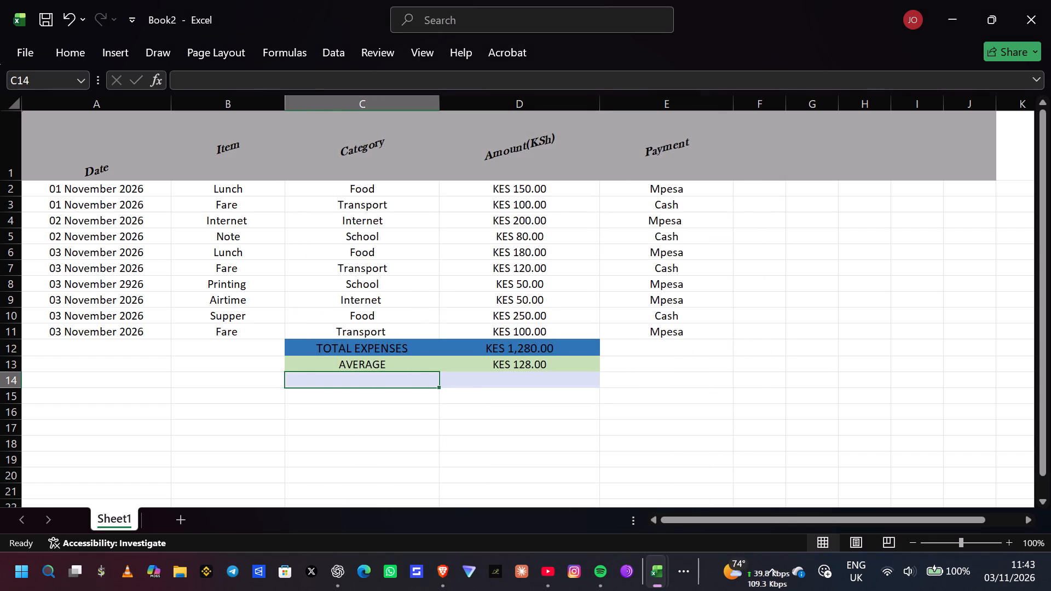
pyautogui.write('MA')
pyautogui.write('XIMU')
pyautogui.hotkey('shift', 'm')
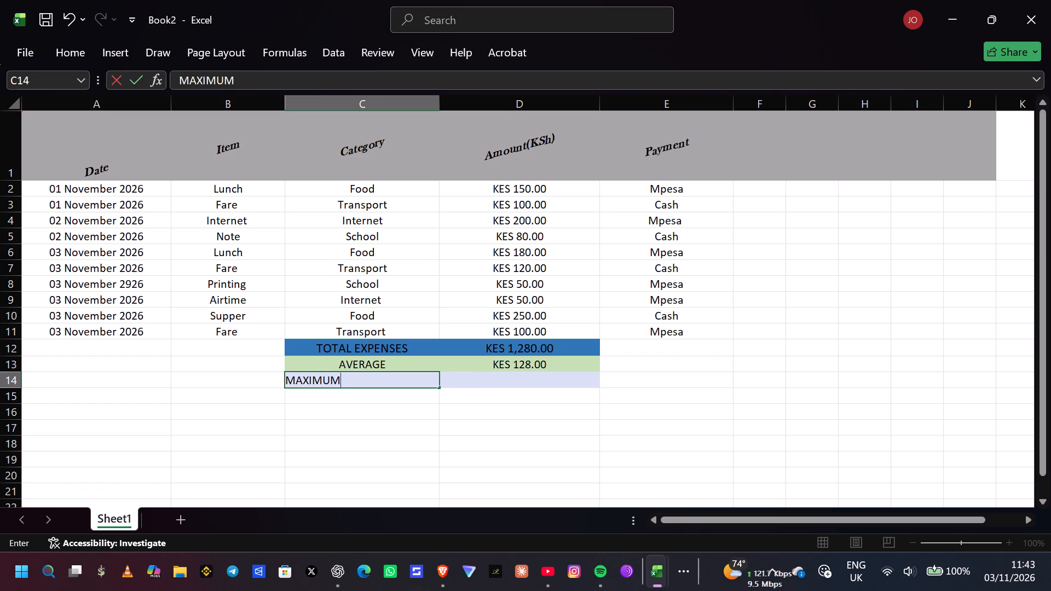
pyautogui.hotkey('shift', 'space')
pyautogui.hotkey('shift', 'a')
pyautogui.write('MT')
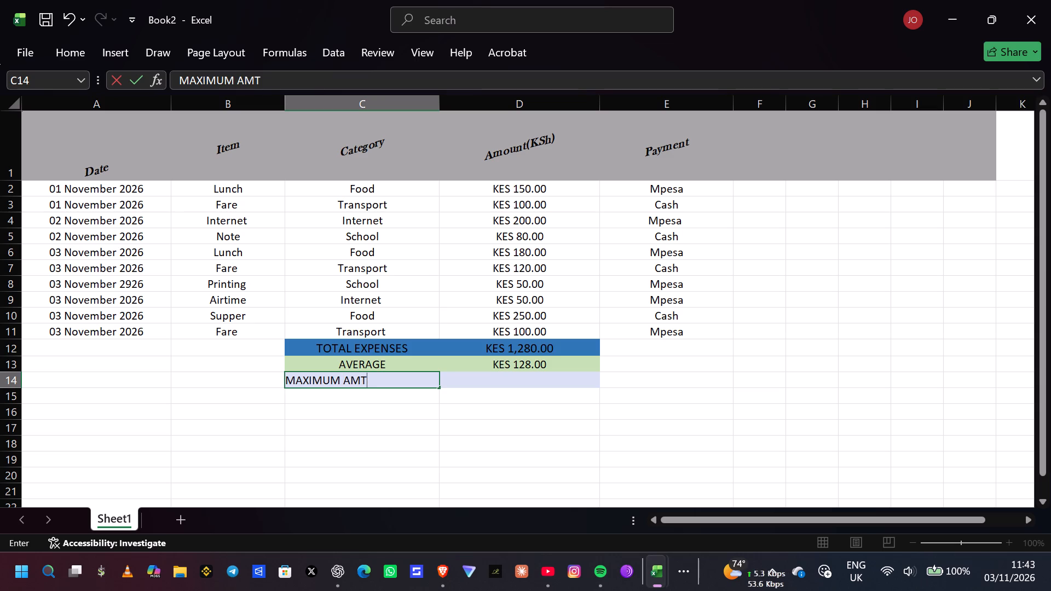
# Enter the formula =MAX(D2:D11) in cell D14, beside the MAXIMUM AMT label.
pyautogui.click(532, 382)
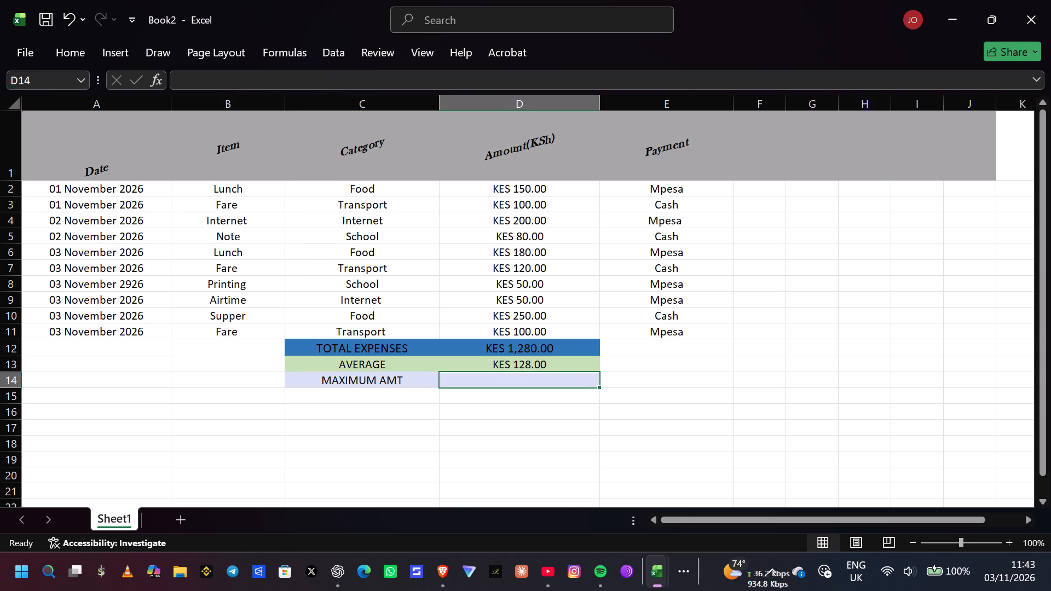
pyautogui.press('=')
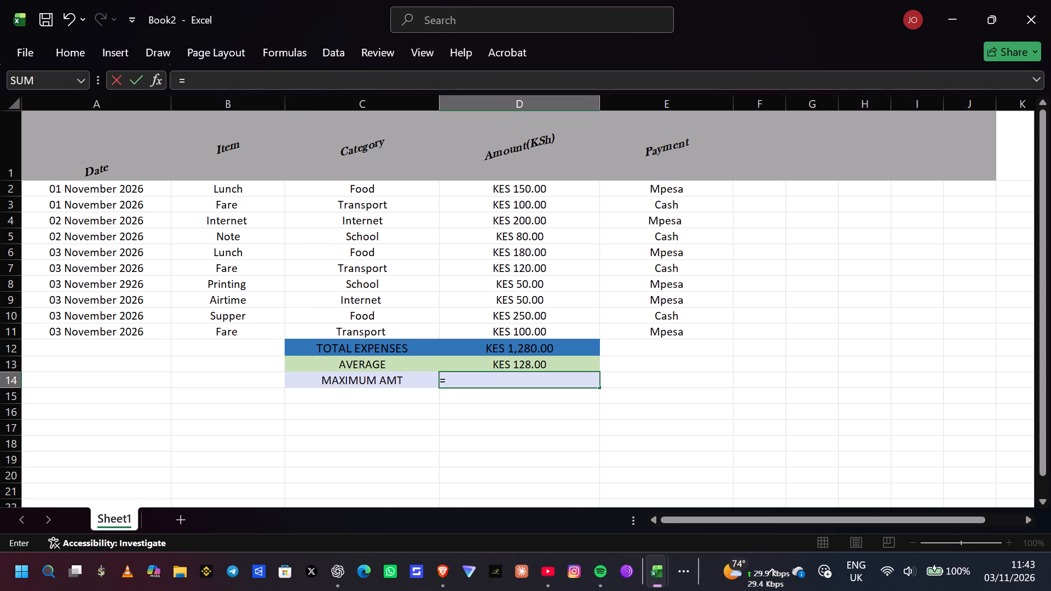
pyautogui.write('MAX')
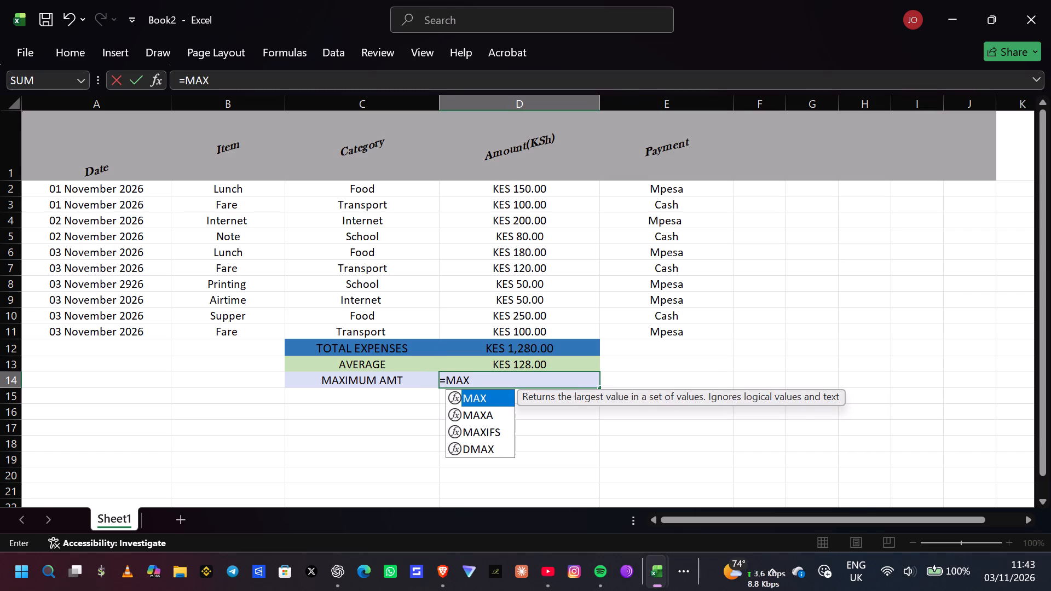
pyautogui.hotkey('shift', '(')
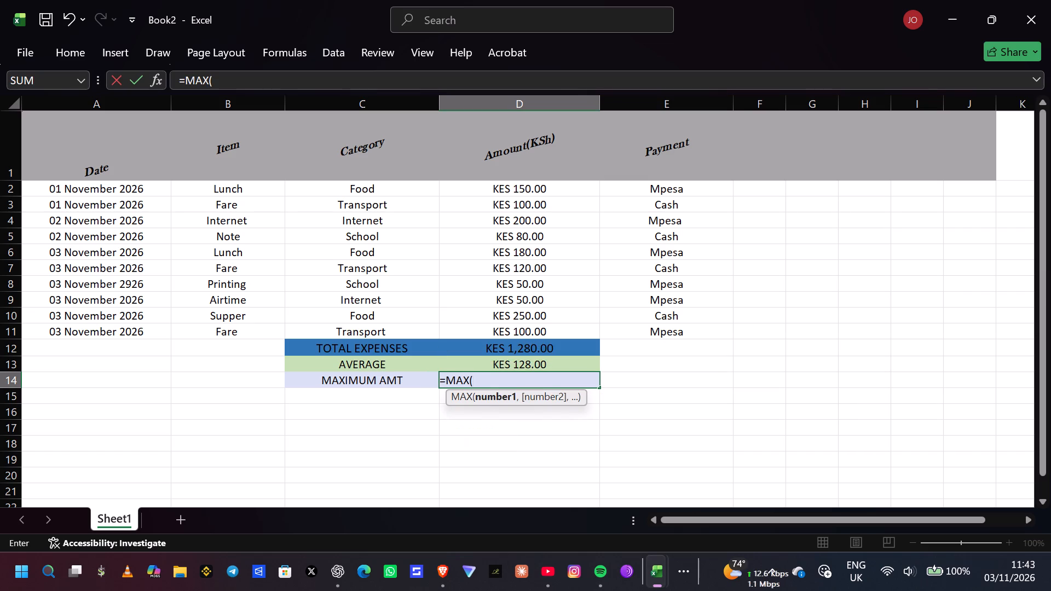
pyautogui.write('D2')
pyautogui.hotkey('shift', ':')
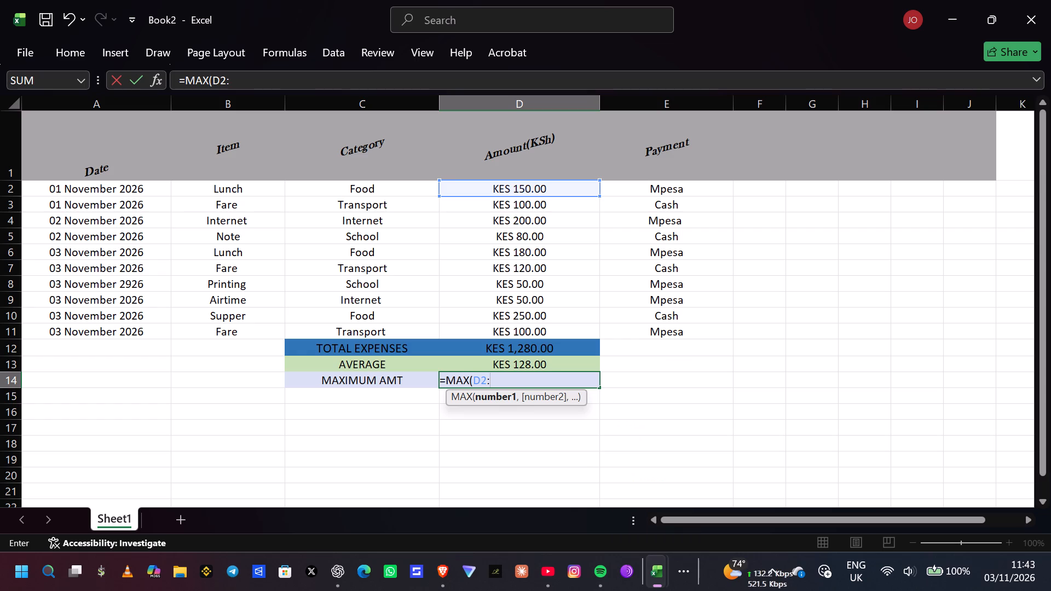
pyautogui.write('D11')
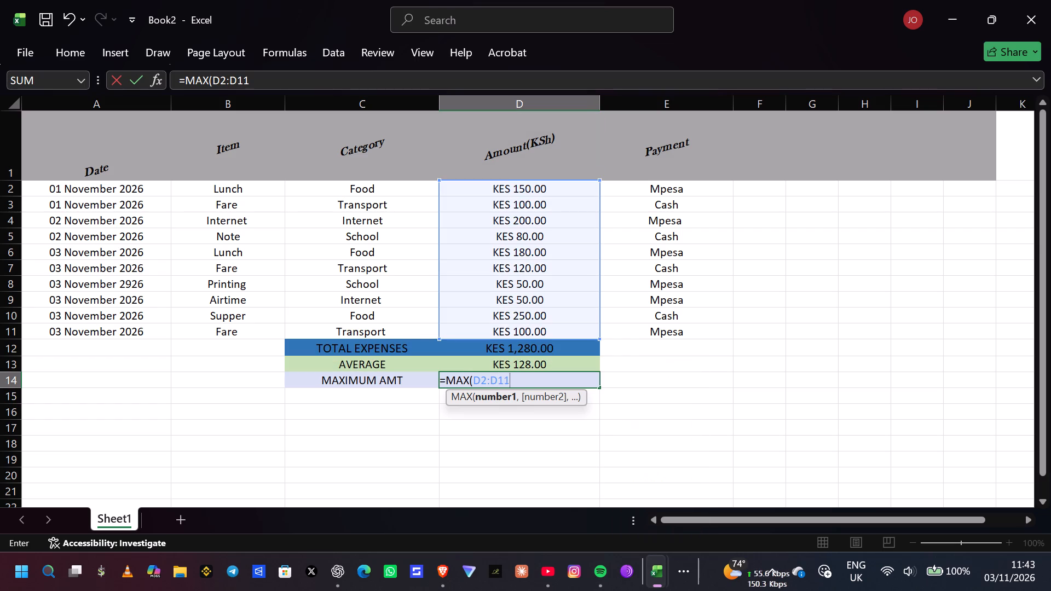
pyautogui.hotkey('shift', ')')
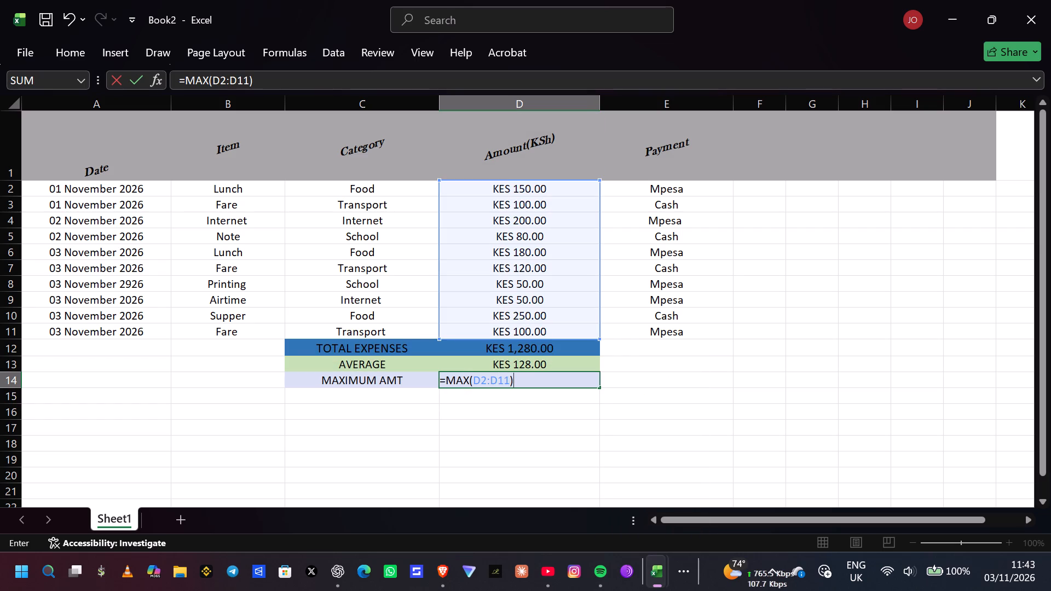
pyautogui.press('Return')
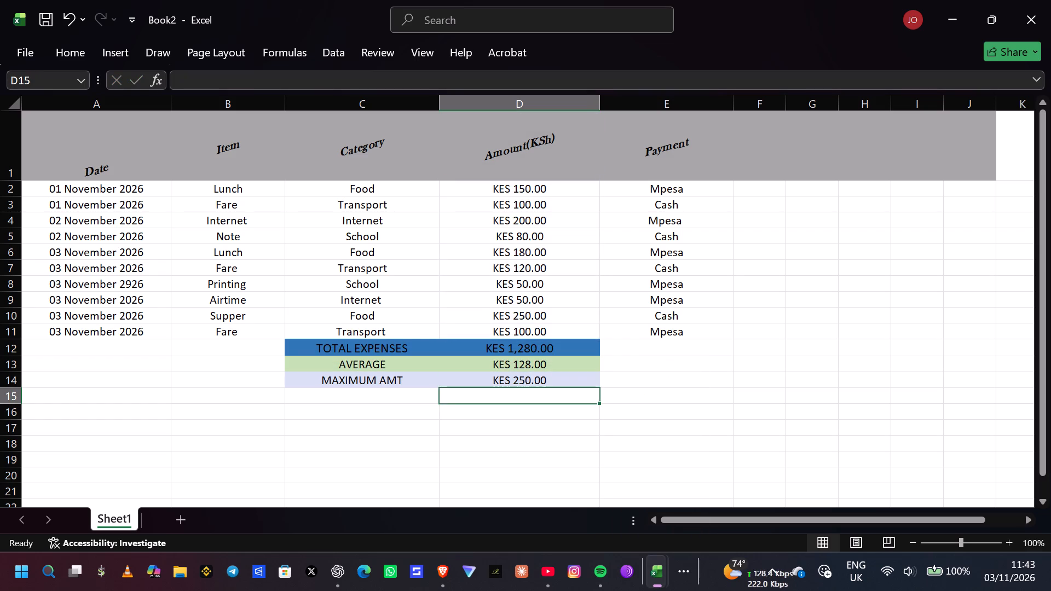
# Fill cells C15:D15, just below the MAXIMUM AMT row, with a gold background color.
pyautogui.click(303, 392)
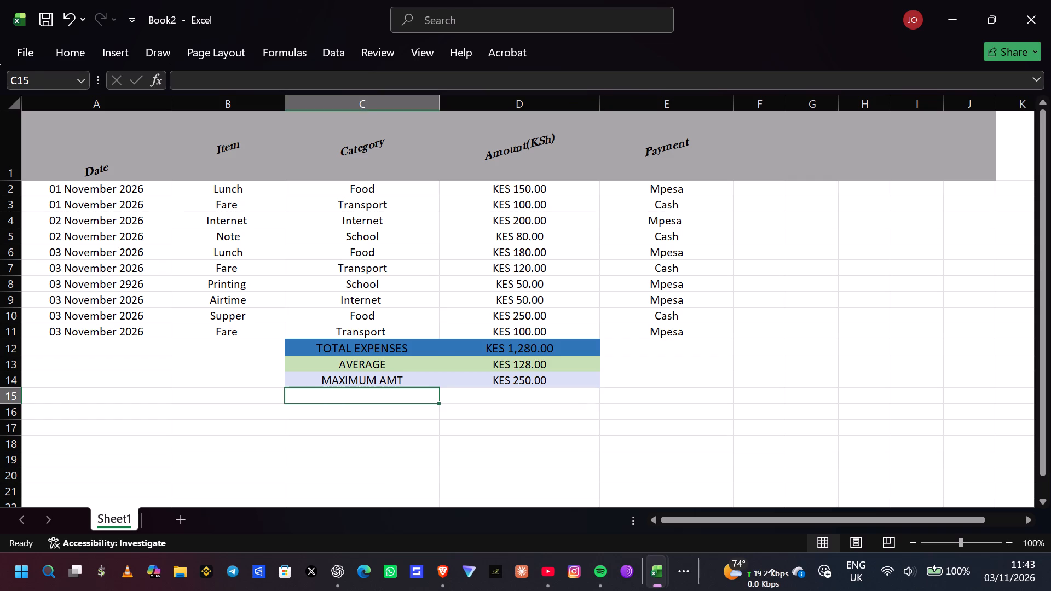
pyautogui.moveTo(303, 393); pyautogui.dragTo(509, 401)
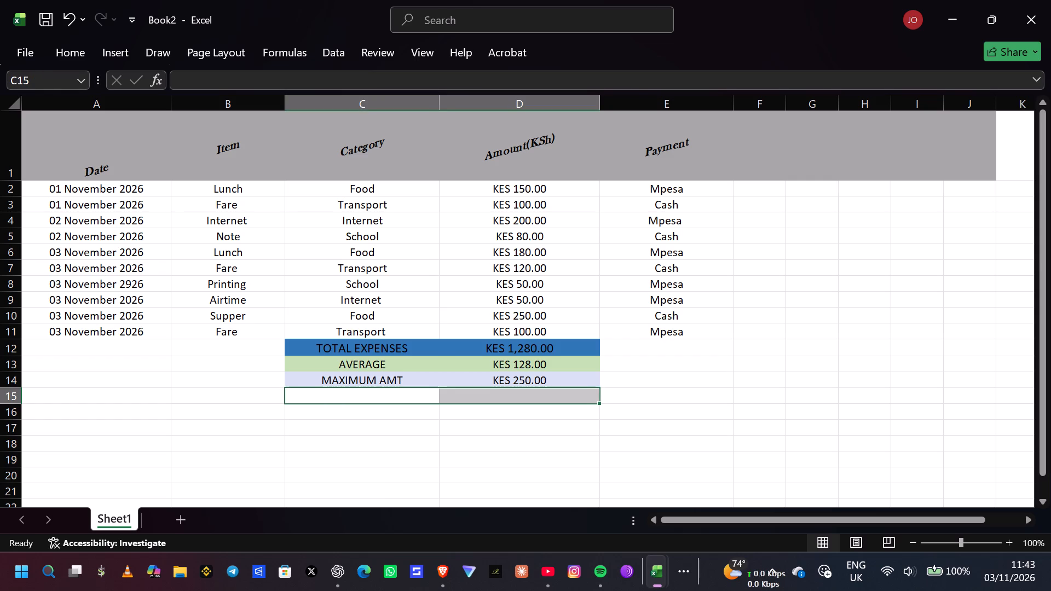
pyautogui.rightClick(487, 395)
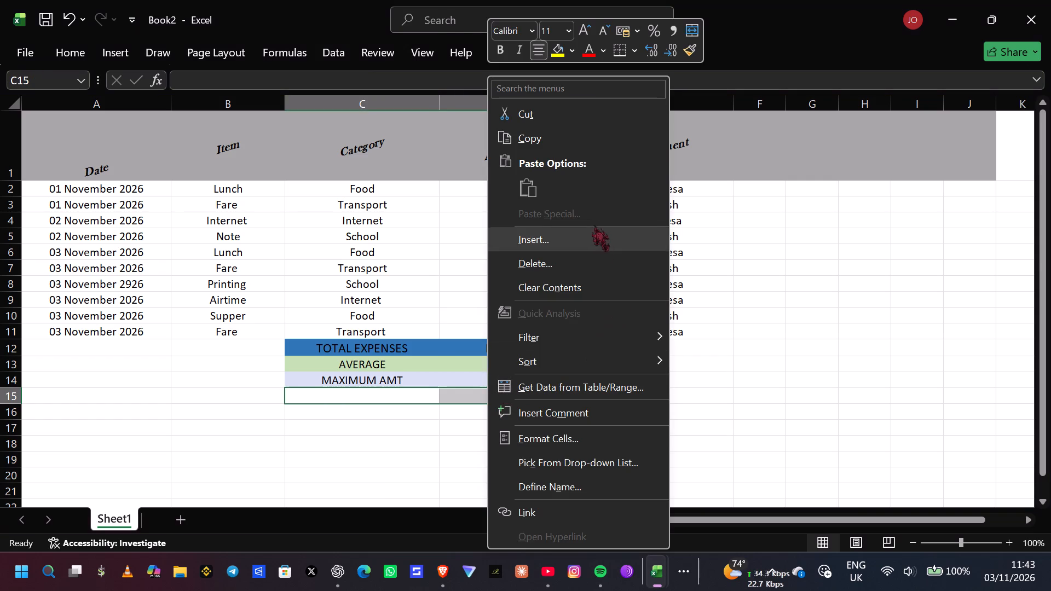
pyautogui.click(599, 445)
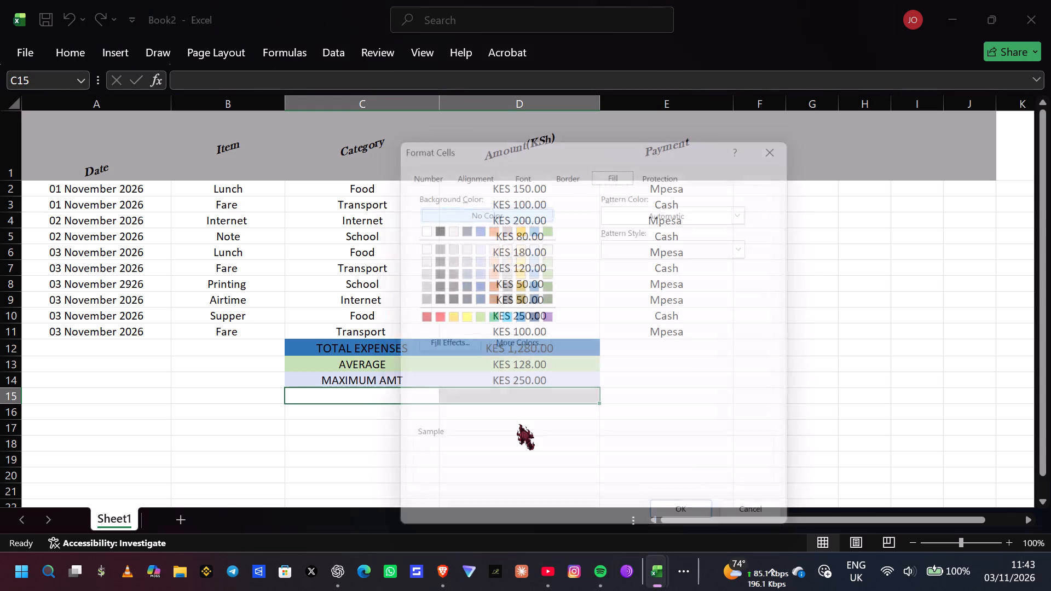
pyautogui.scroll(-1, 509, 239)
pyautogui.scroll(1, 509, 242)
pyautogui.scroll(-1, 509, 251)
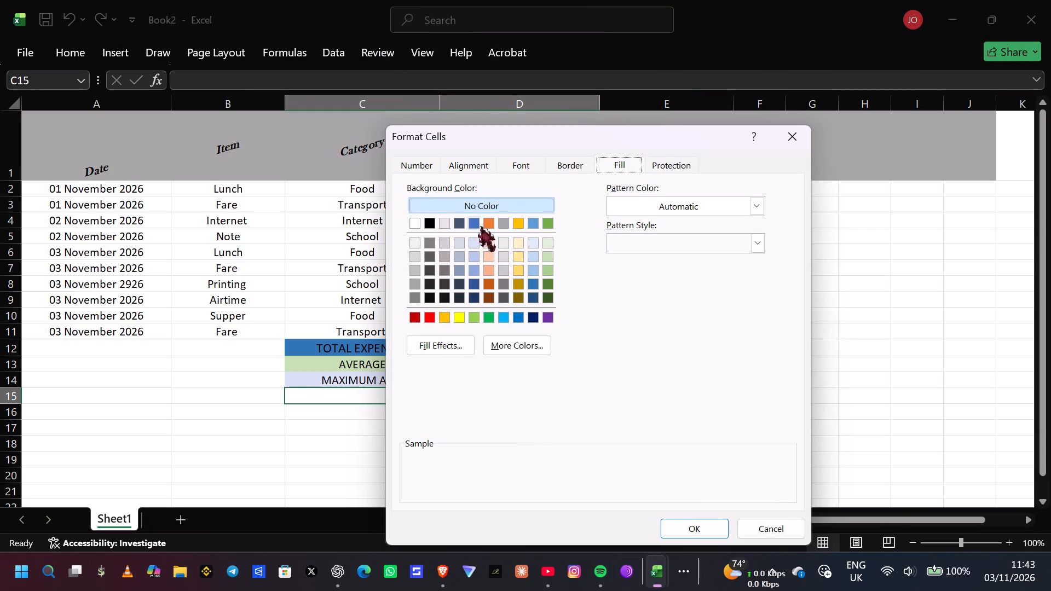
pyautogui.click(519, 224)
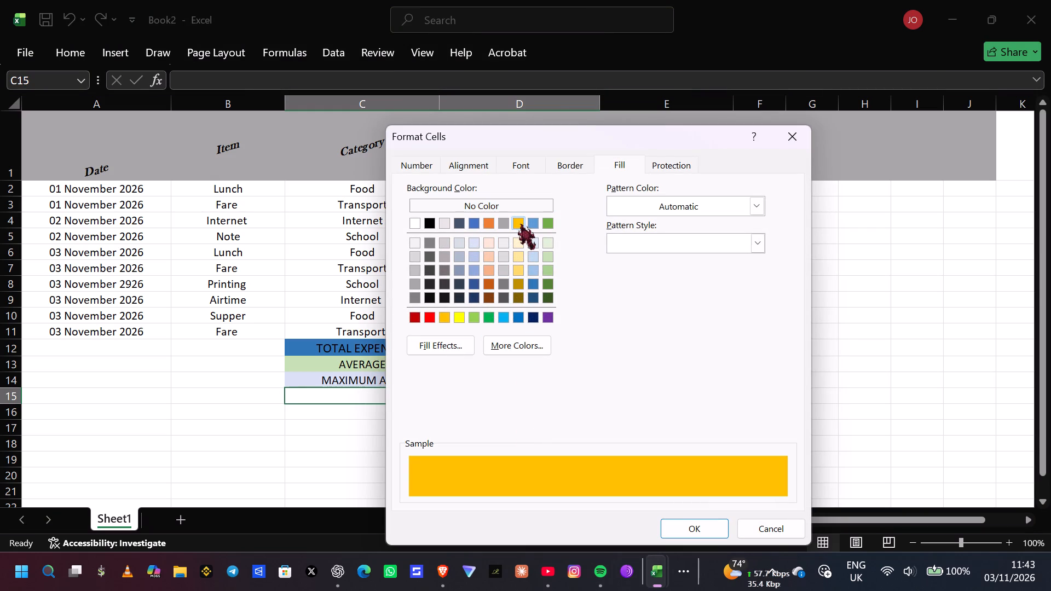
pyautogui.click(692, 526)
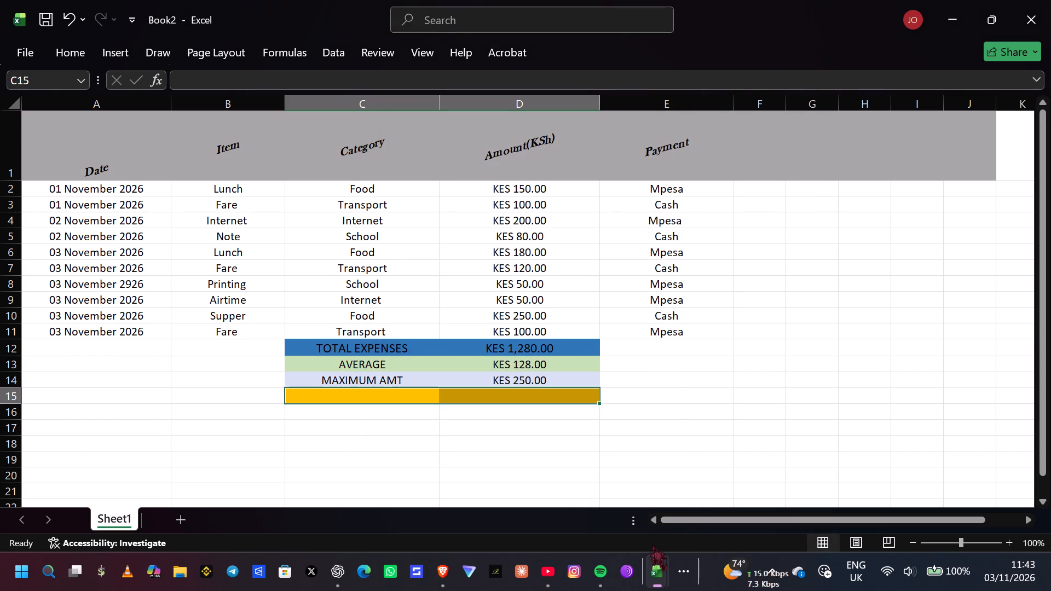
# Enter the label MINIMUM AMT in cell C15, beneath MAXIMUM AMT.
pyautogui.write('MI')
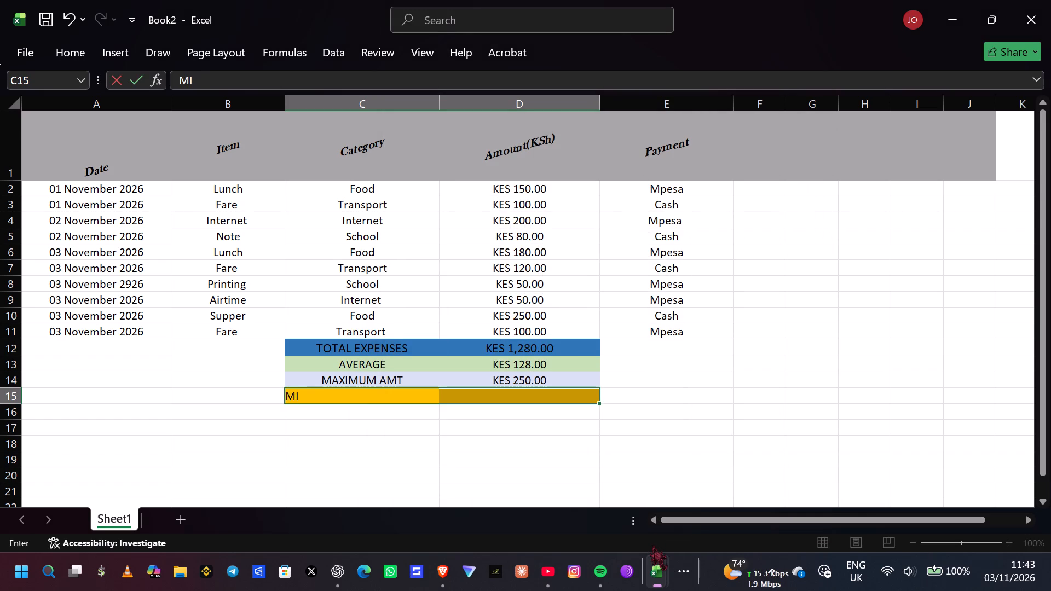
pyautogui.write('NIMU')
pyautogui.hotkey('shift', 'm')
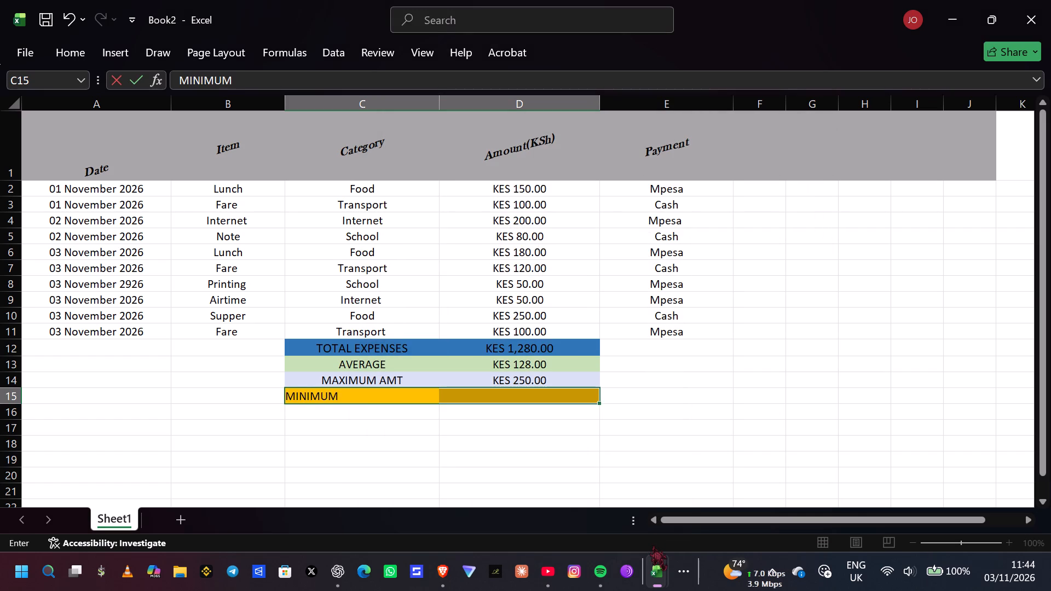
pyautogui.press('space')
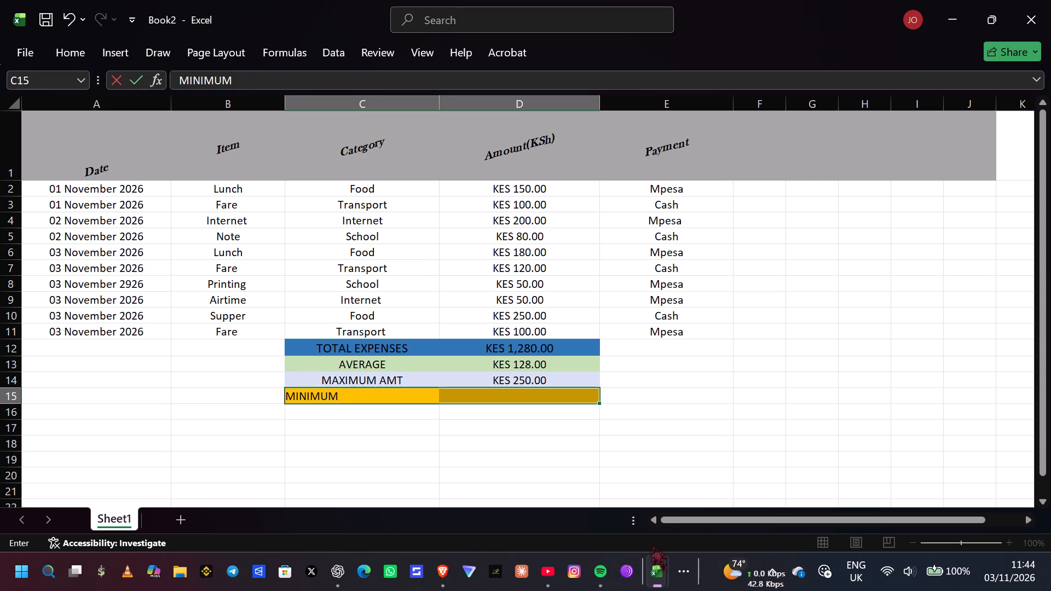
pyautogui.write('AMT')
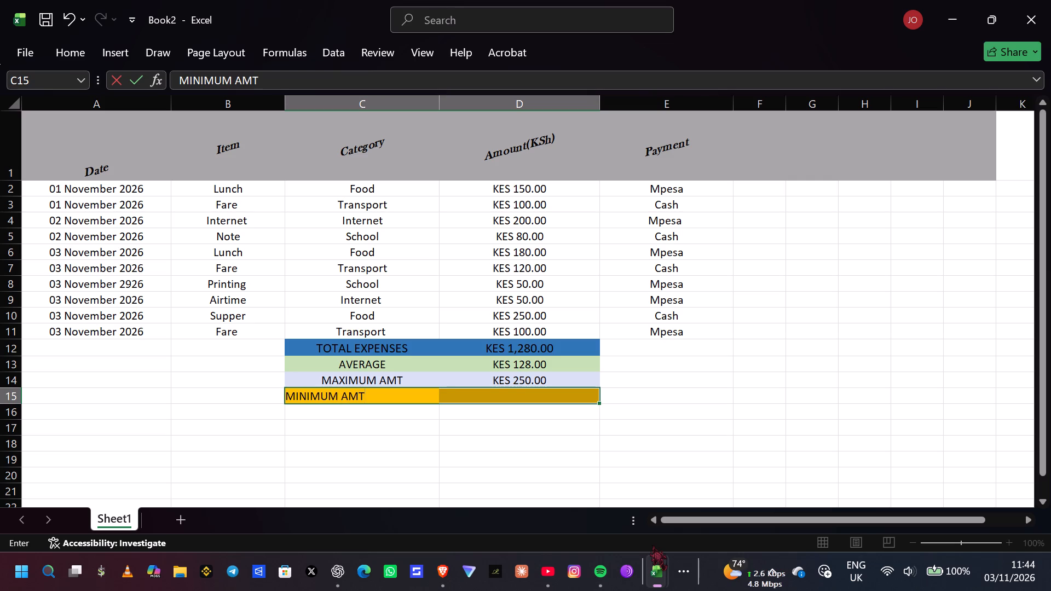
# Enter the formula =MIN(D2:D11) in cell D15, beside the MINIMUM AMT label.
pyautogui.click(496, 393)
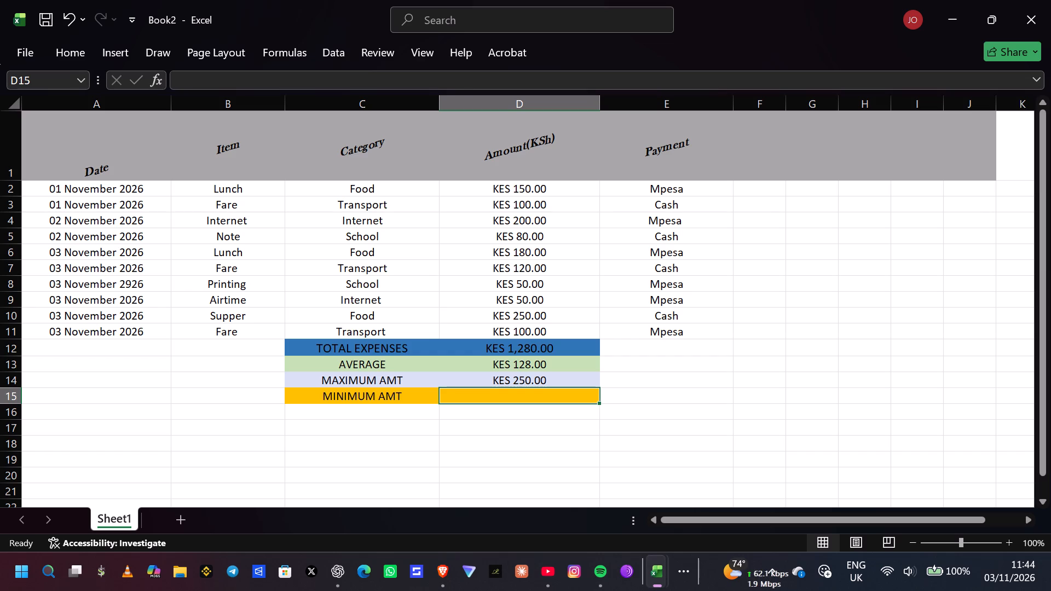
pyautogui.press('=')
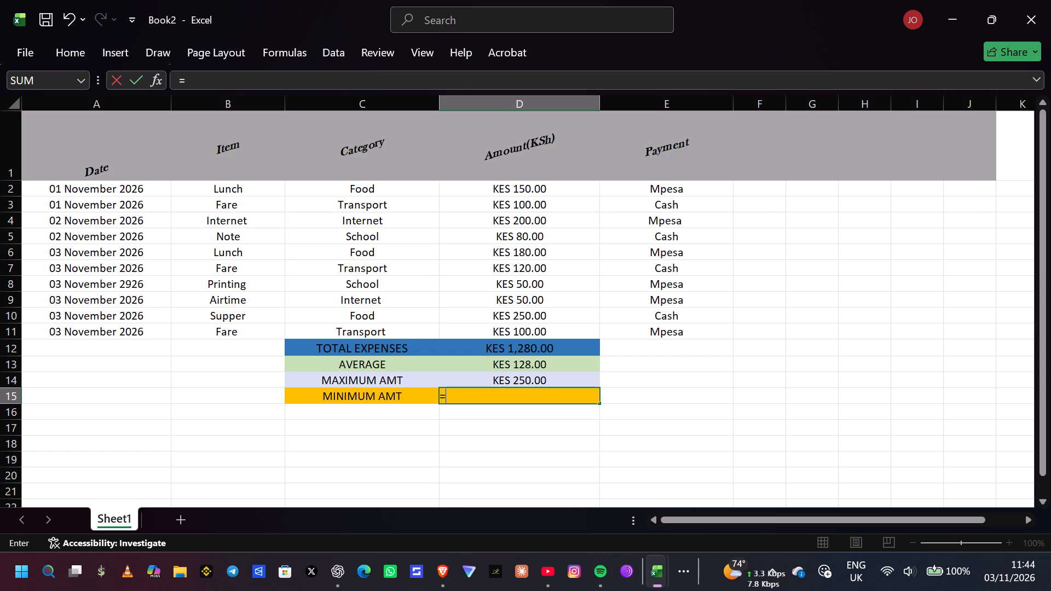
pyautogui.write('MIN')
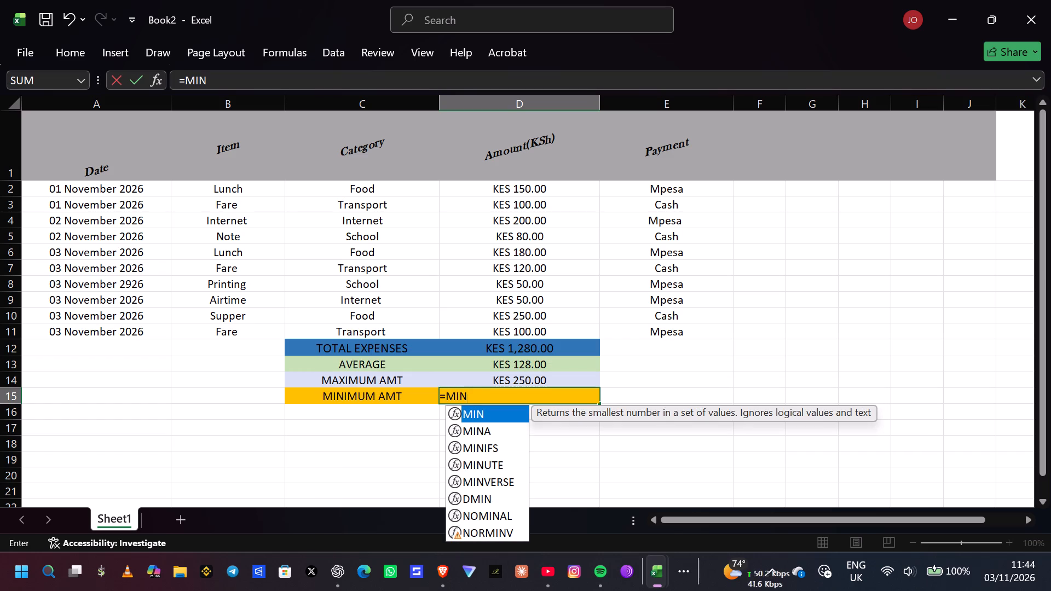
pyautogui.hotkey('shift', '(')
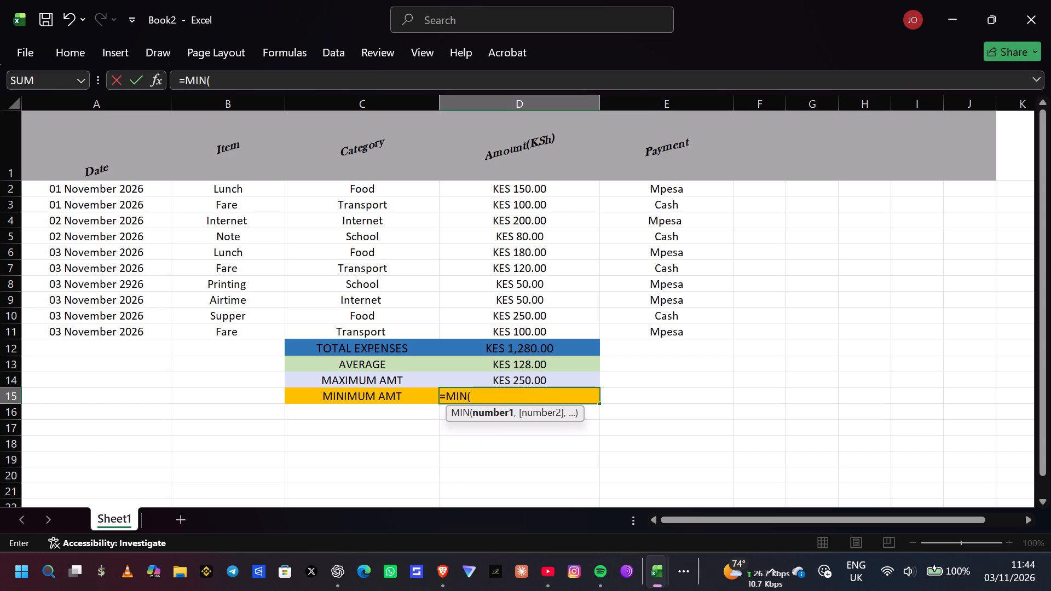
pyautogui.hotkey('shift', 'd')
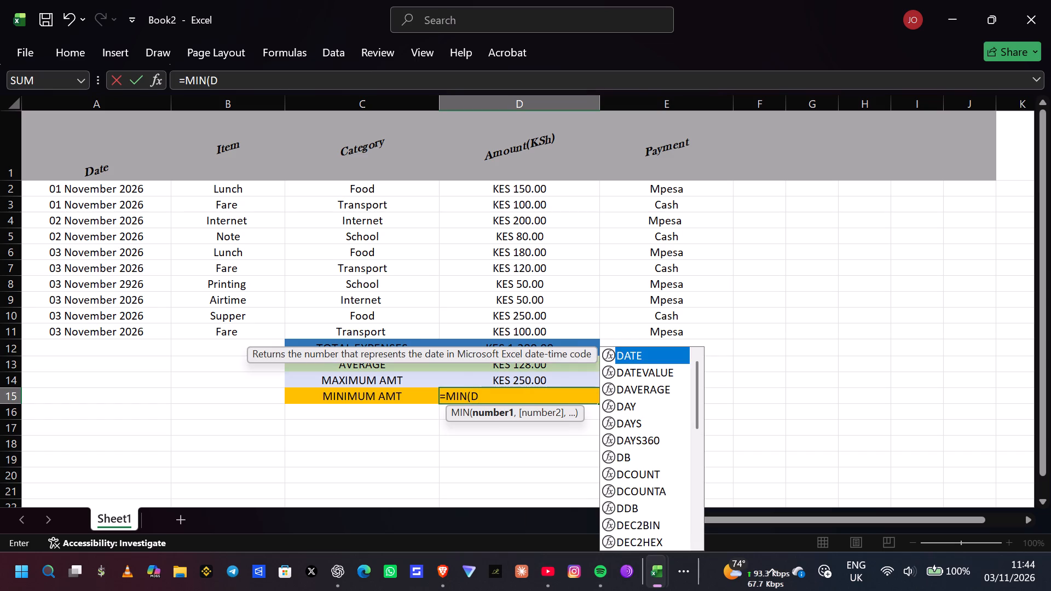
pyautogui.write('2:')
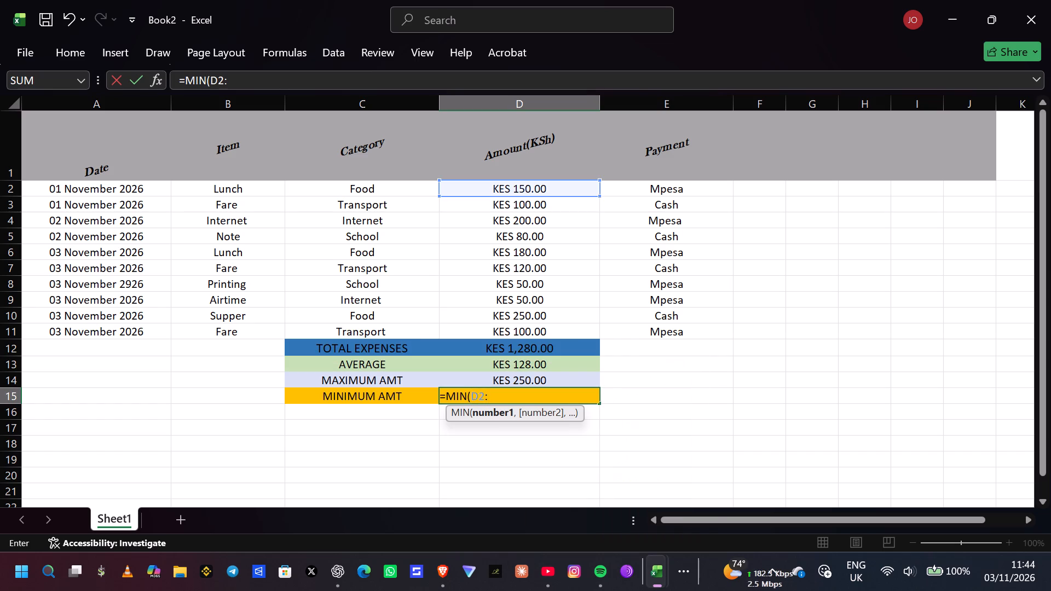
pyautogui.press('s')
pyautogui.press('BackSpace')
pyautogui.write('d11')
pyautogui.hotkey('shift', ')')
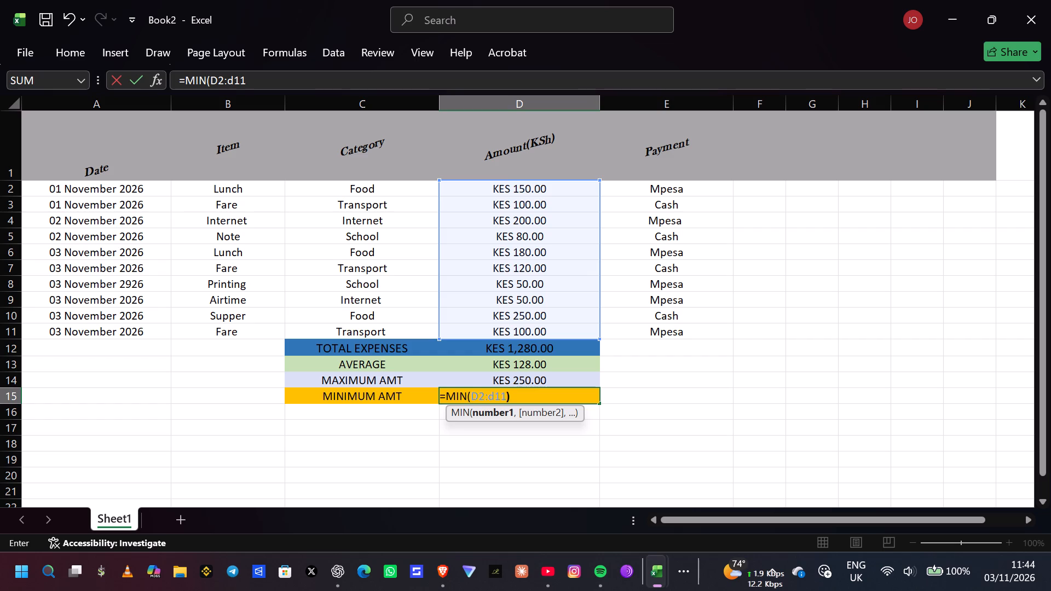
pyautogui.press('Return')
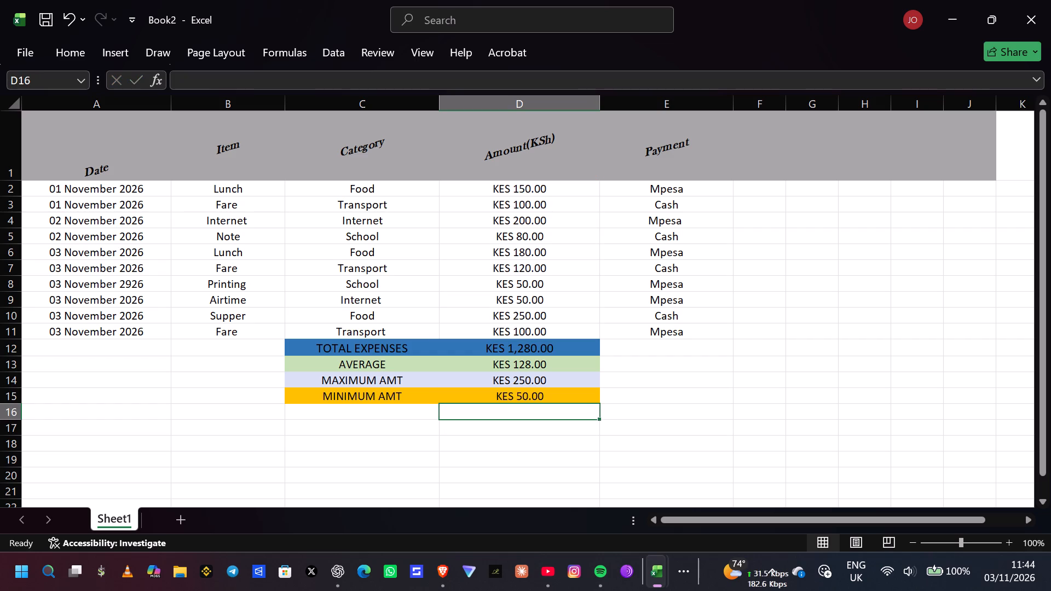
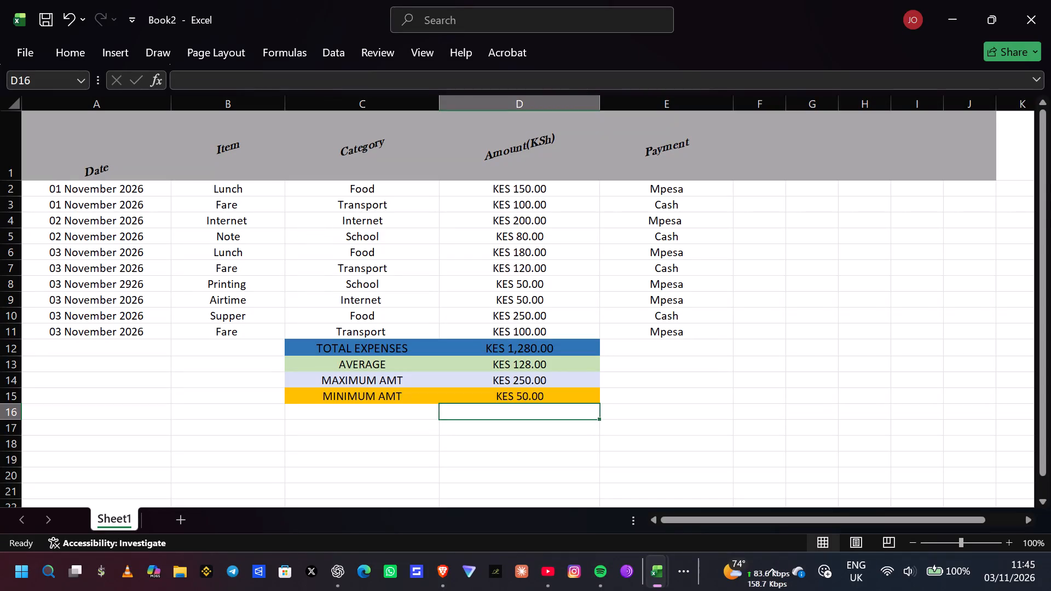
# Enter the label COUNT in cell C16, beneath MINIMUM AMT.
pyautogui.click(394, 413)
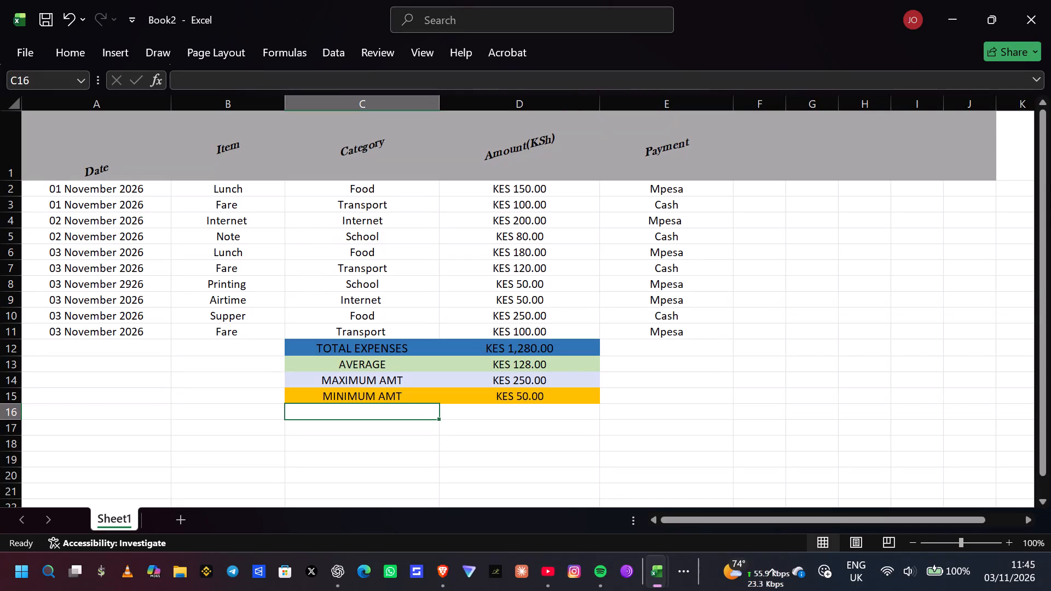
pyautogui.hotkey('shift', 'c')
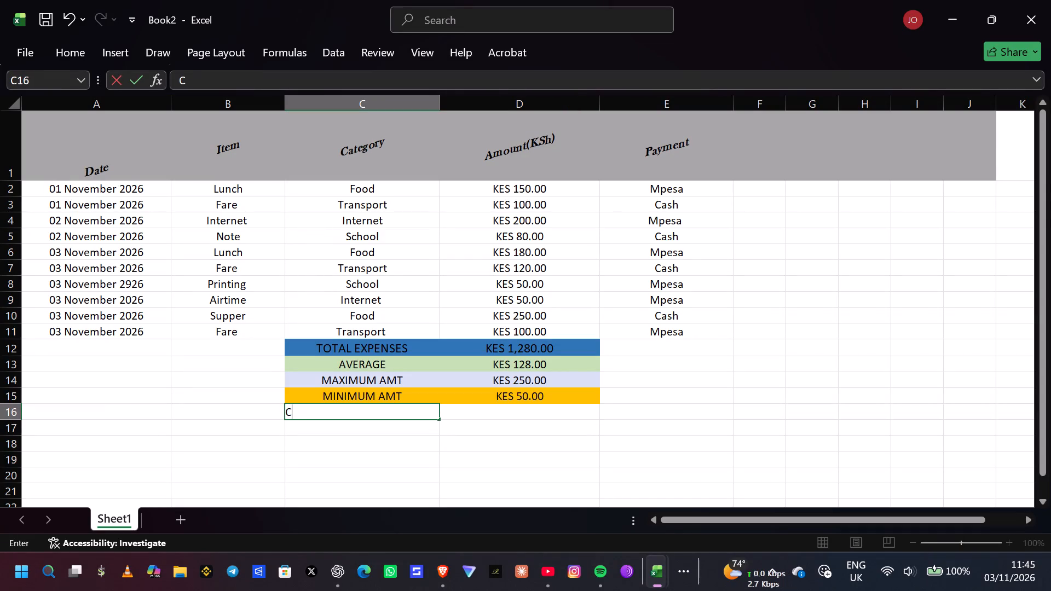
pyautogui.hotkey('shift', 'o')
pyautogui.write('UNT')
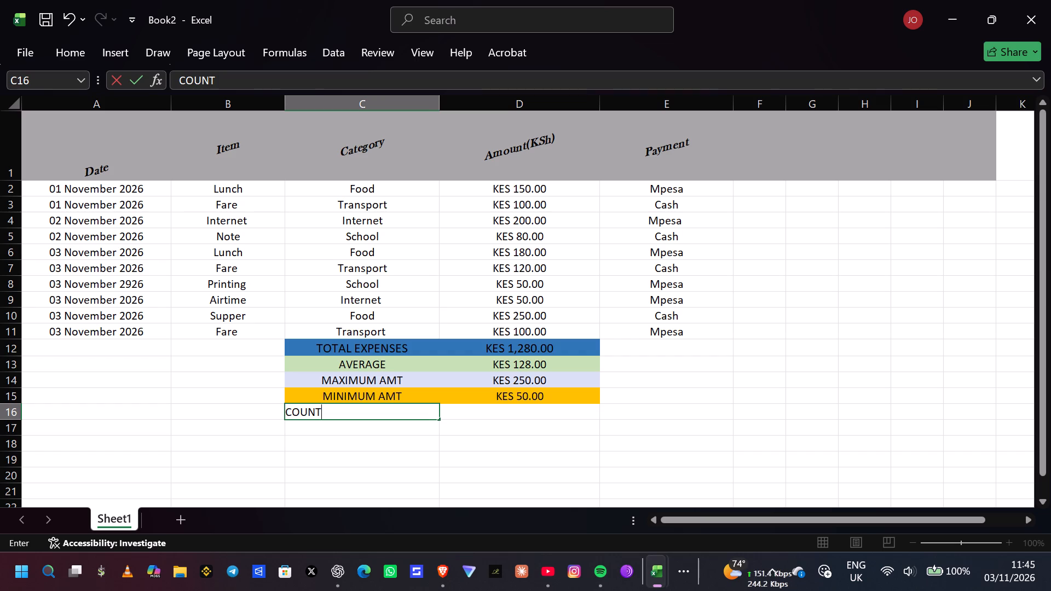
pyautogui.click(457, 421)
# Enter the formula =COUNT(D2:D11) in cell D16, beside the COUNT label.
pyautogui.click(458, 415)
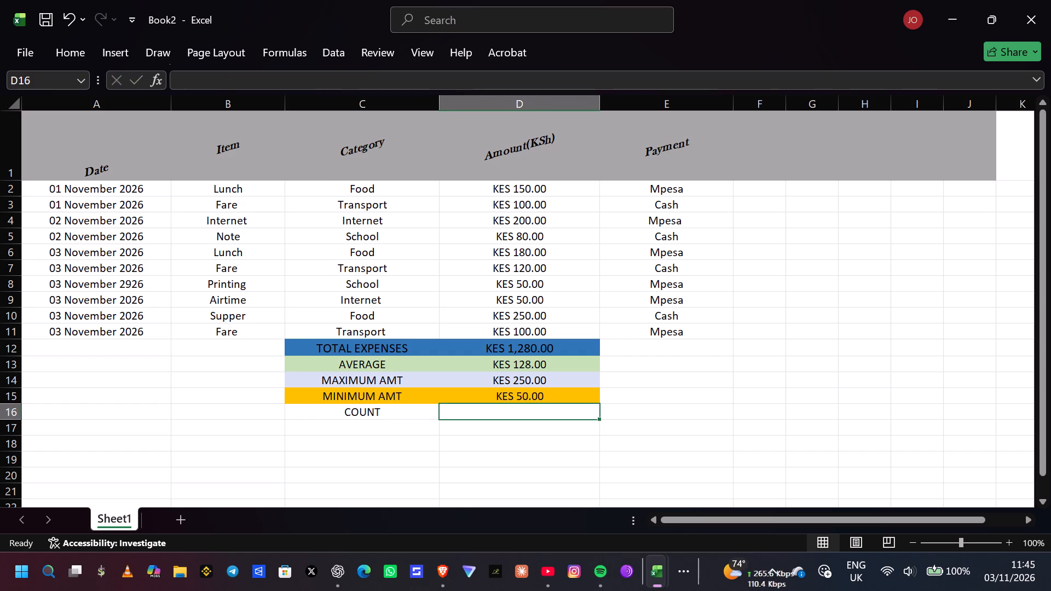
pyautogui.press('=')
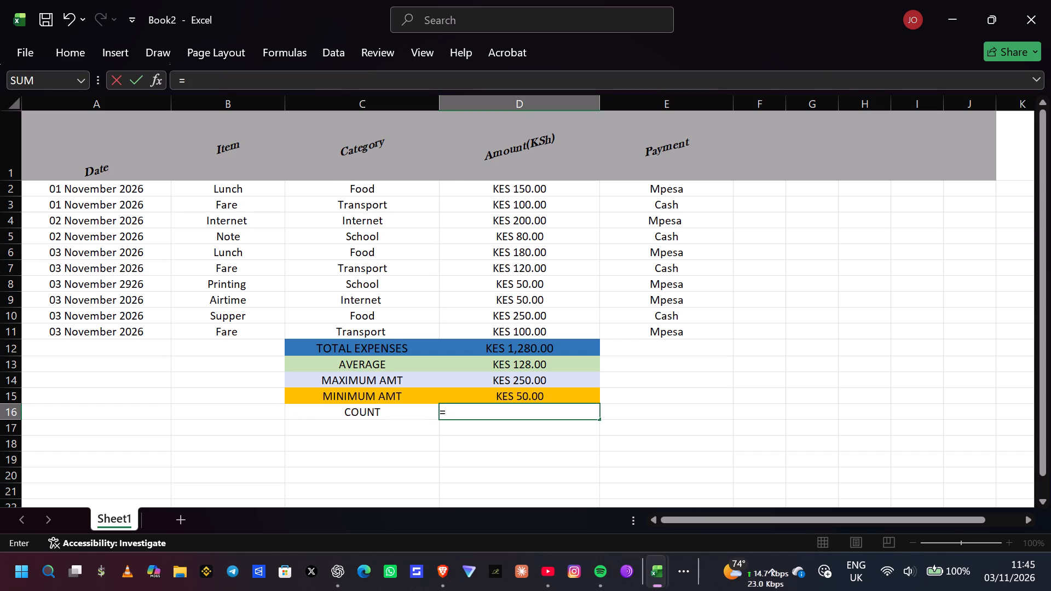
pyautogui.hotkey('shift', 'c')
pyautogui.write('oun')
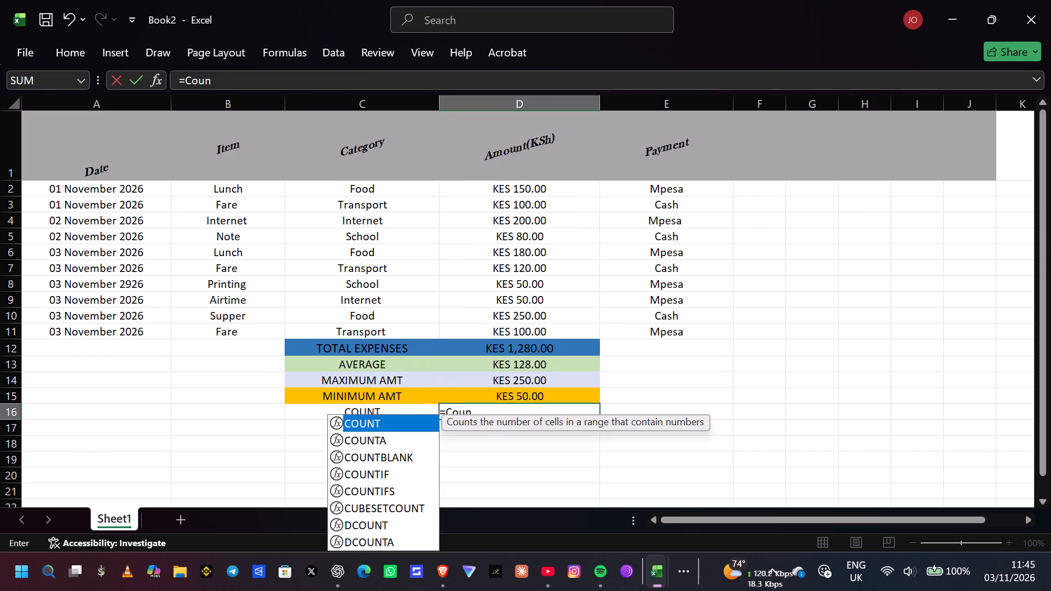
pyautogui.press('t')
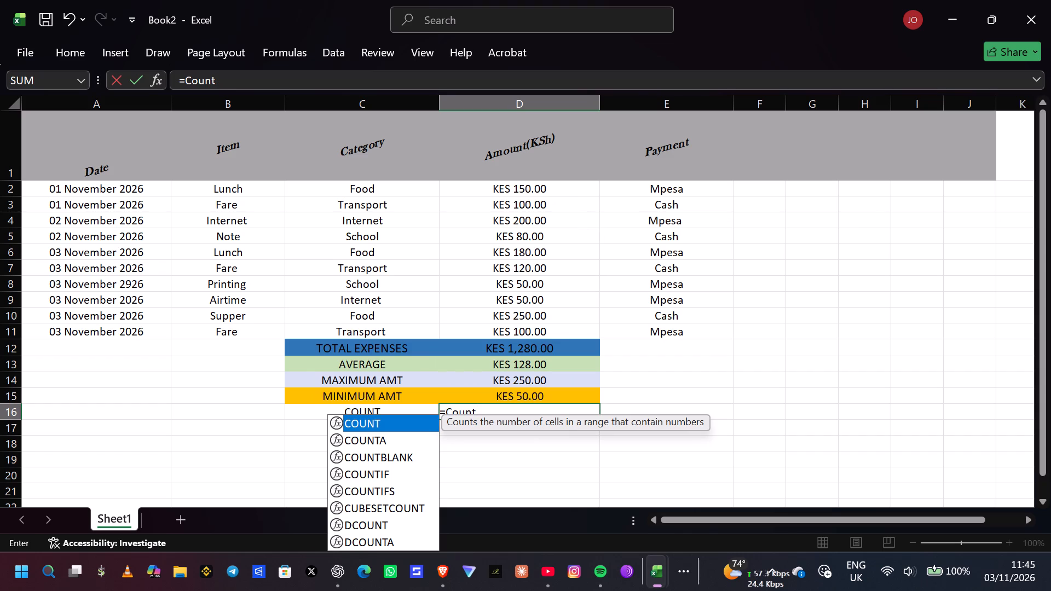
pyautogui.hotkey('shift', '(')
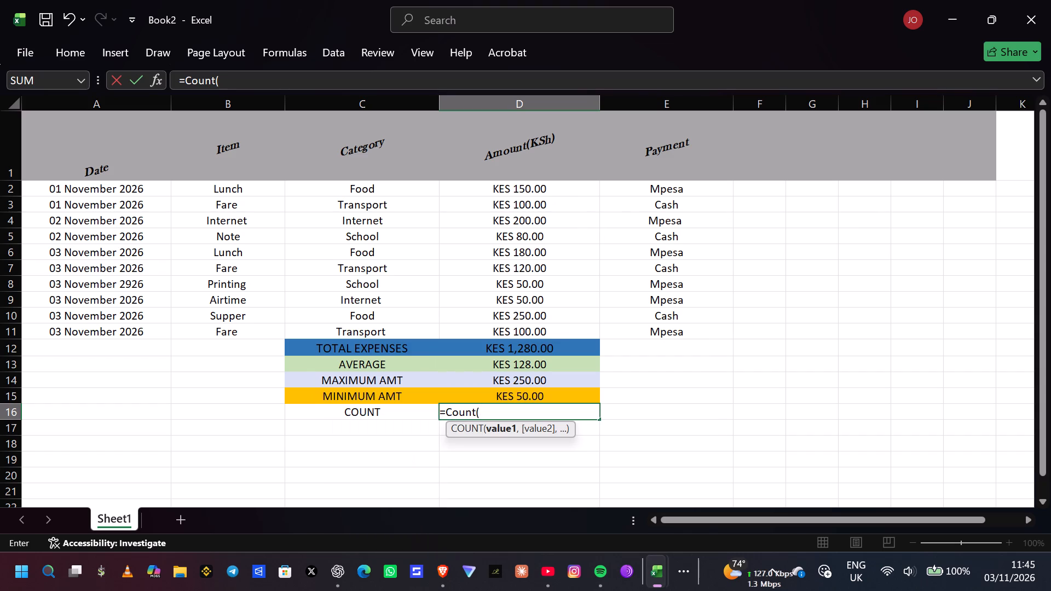
pyautogui.write('d2')
pyautogui.write(':d11')
pyautogui.hotkey('shift', ')')
pyautogui.press('Return')
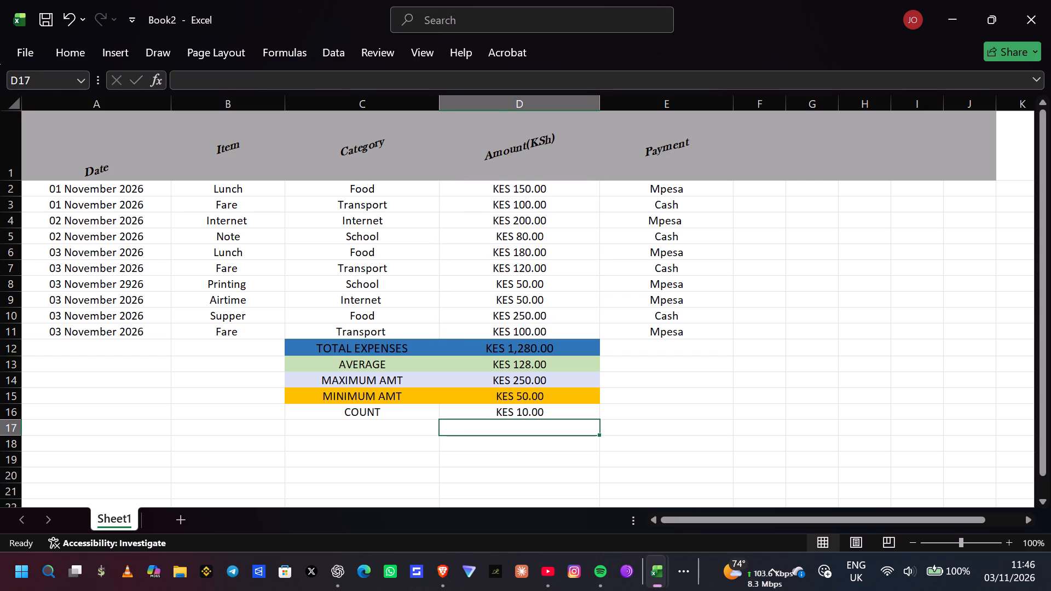
# Select cell C17, directly beneath the COUNT label.
pyautogui.click(412, 435)
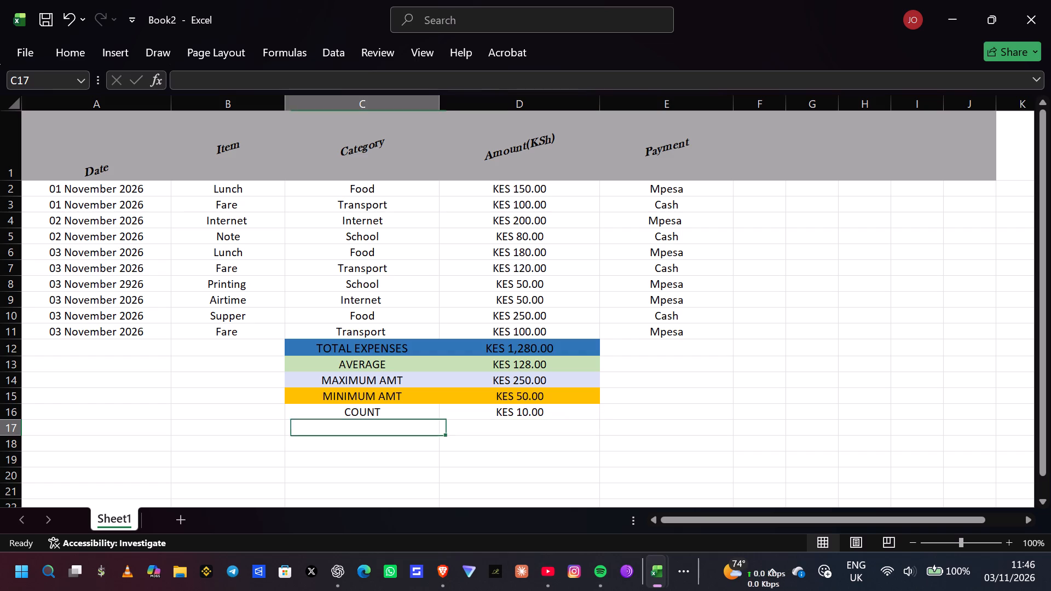